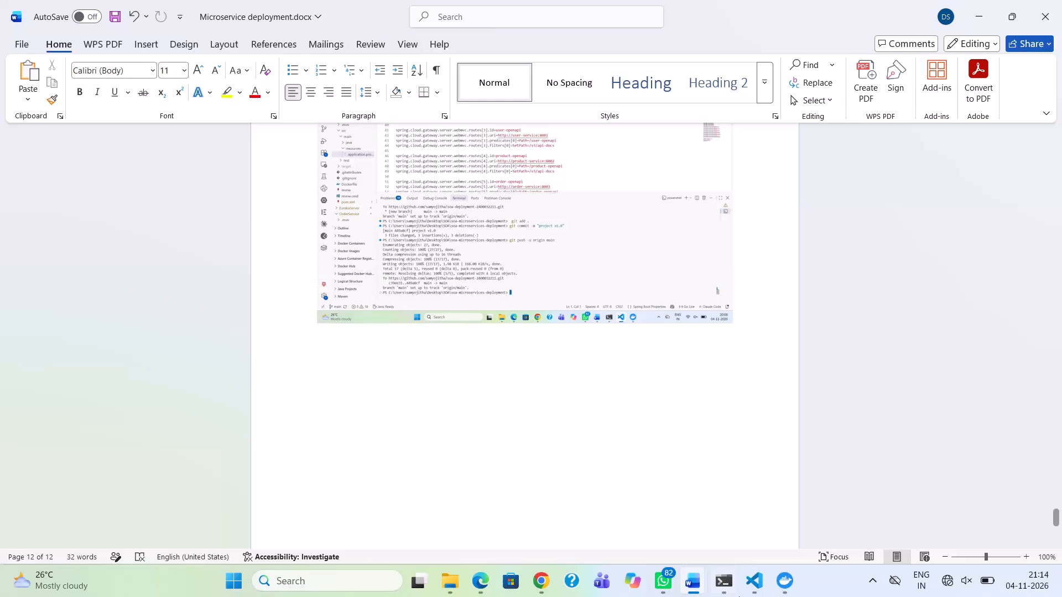
Switch to Docker Desktop and check the images in My Hub, returning to the local images list.
{"action": "left_click", "coordinate": [801, 588]}
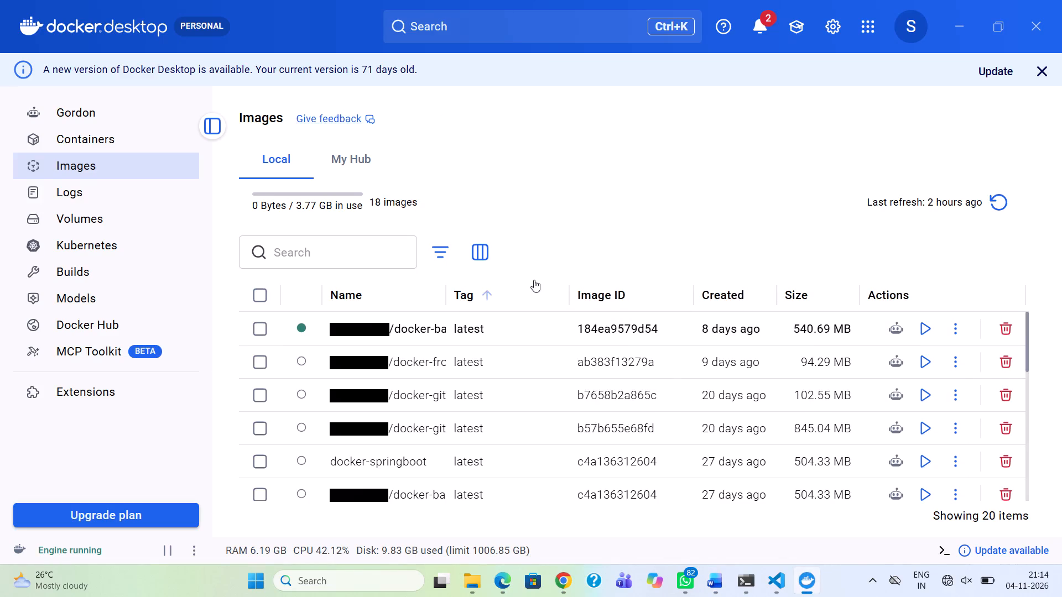
{"action": "left_click", "coordinate": [354, 155]}
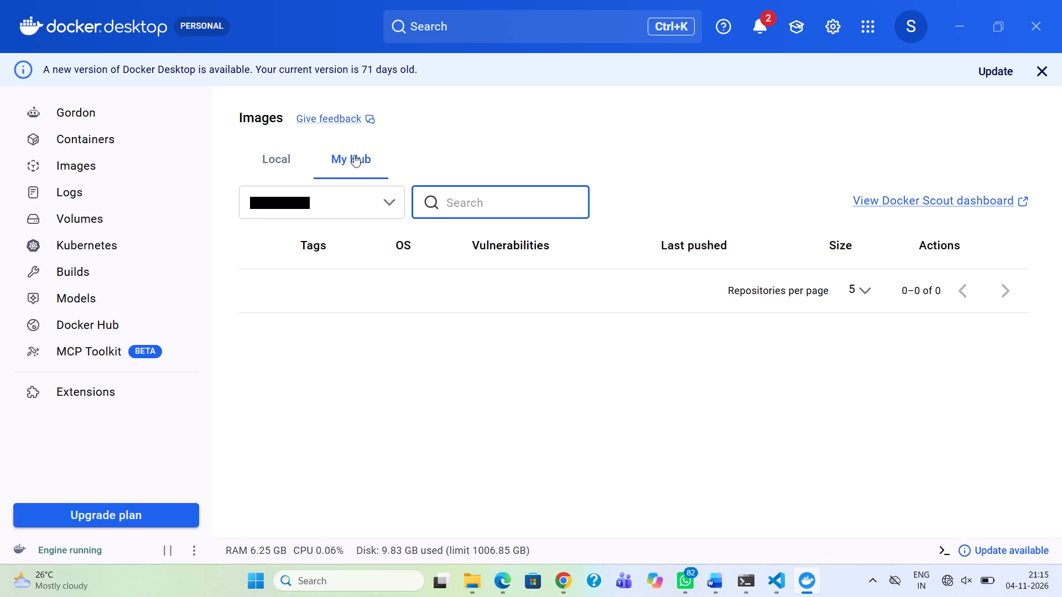
{"action": "left_click", "coordinate": [123, 135]}
{"action": "left_click", "coordinate": [95, 162]}
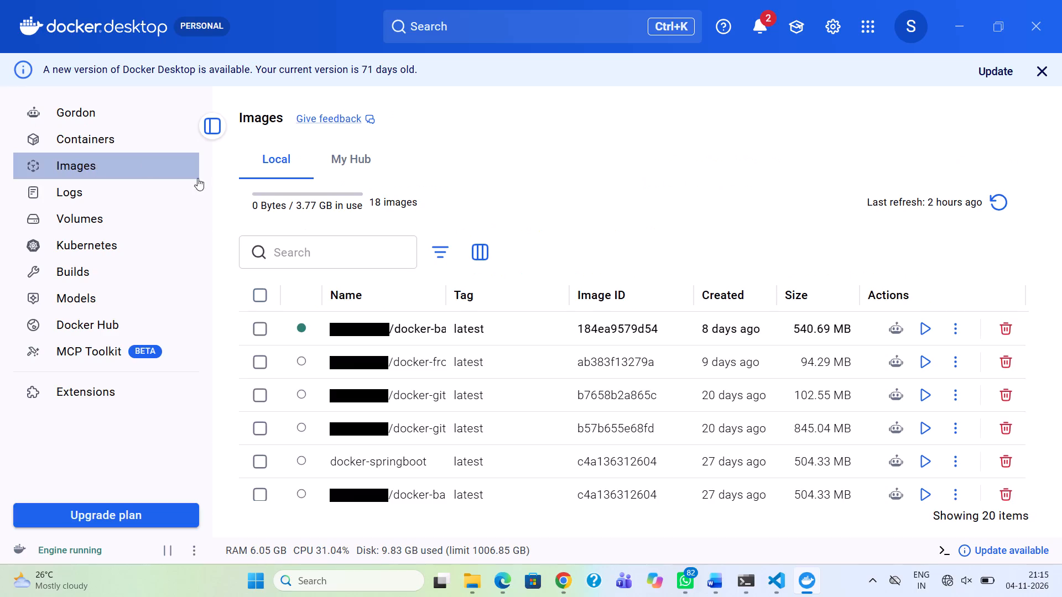
Refresh the local Docker images list.
{"action": "scroll", "coordinate": [333, 372], "scroll_direction": "up", "scroll_amount": 13}
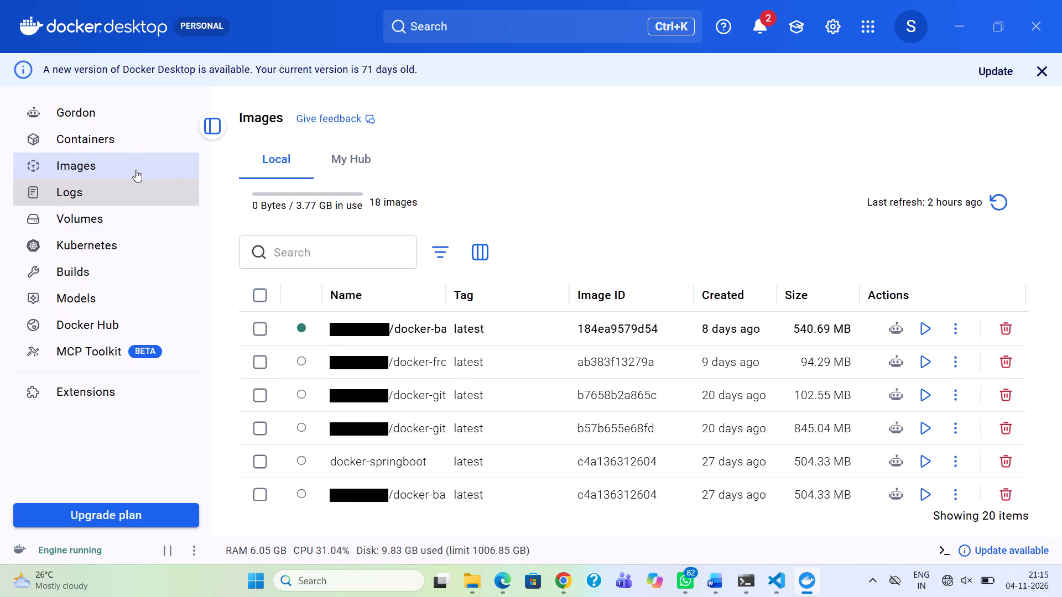
{"action": "key", "text": "ctrl+r"}
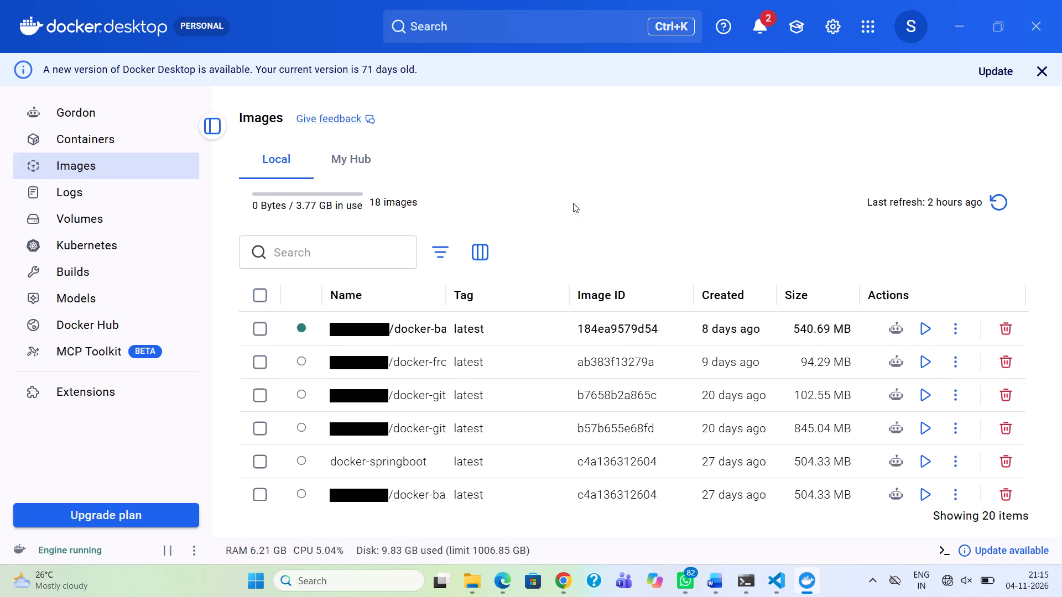
{"action": "scroll", "coordinate": [660, 217], "scroll_direction": "up", "scroll_amount": 5}
{"action": "scroll", "coordinate": [660, 217], "scroll_direction": "down", "scroll_amount": 2}
{"action": "scroll", "coordinate": [660, 217], "scroll_direction": "up", "scroll_amount": 5}
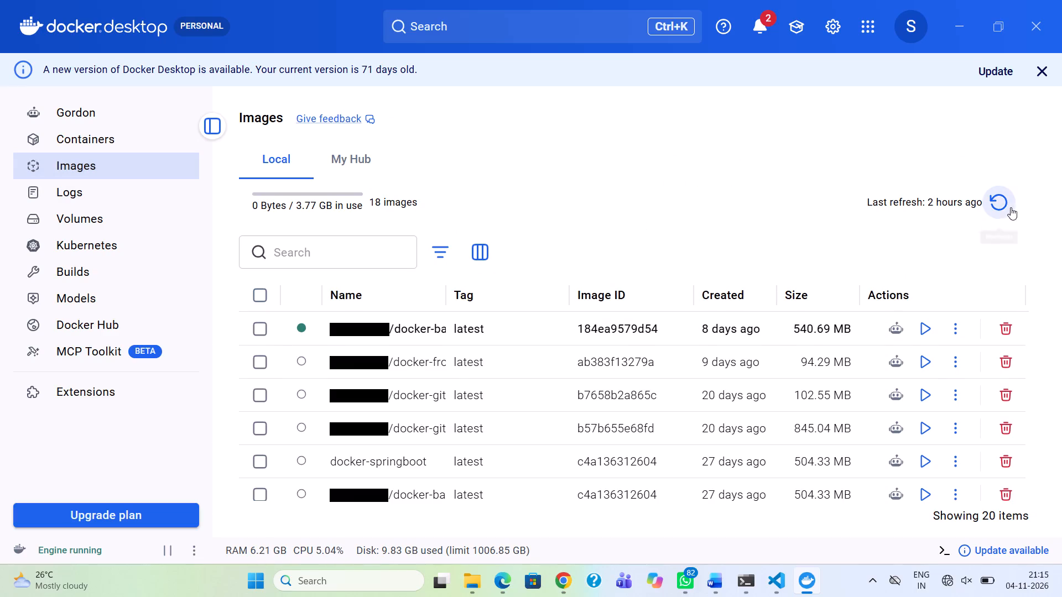
{"action": "left_click", "coordinate": [998, 205]}
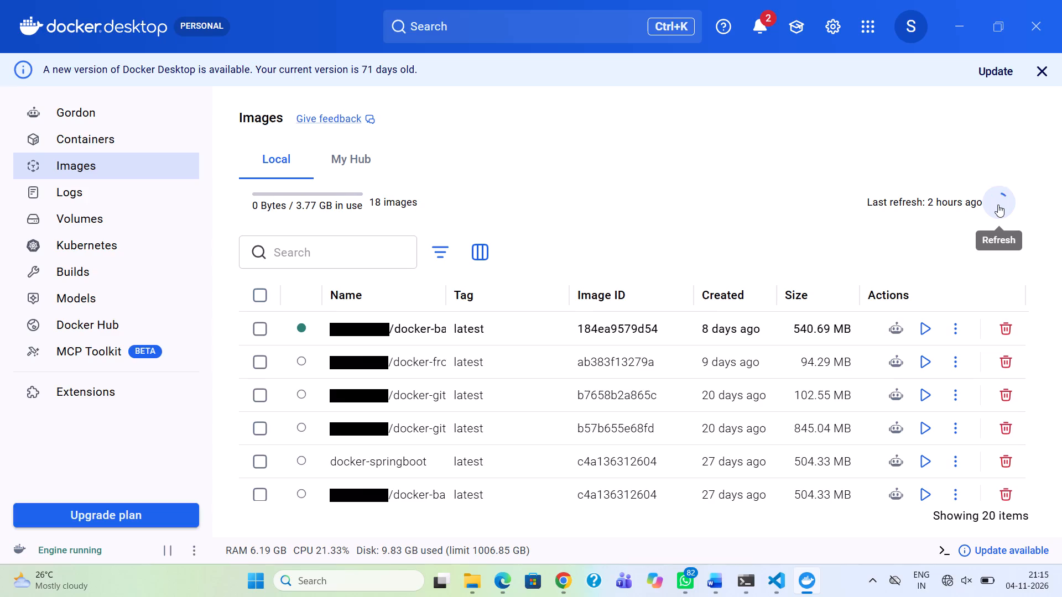
{"action": "left_click", "coordinate": [998, 205]}
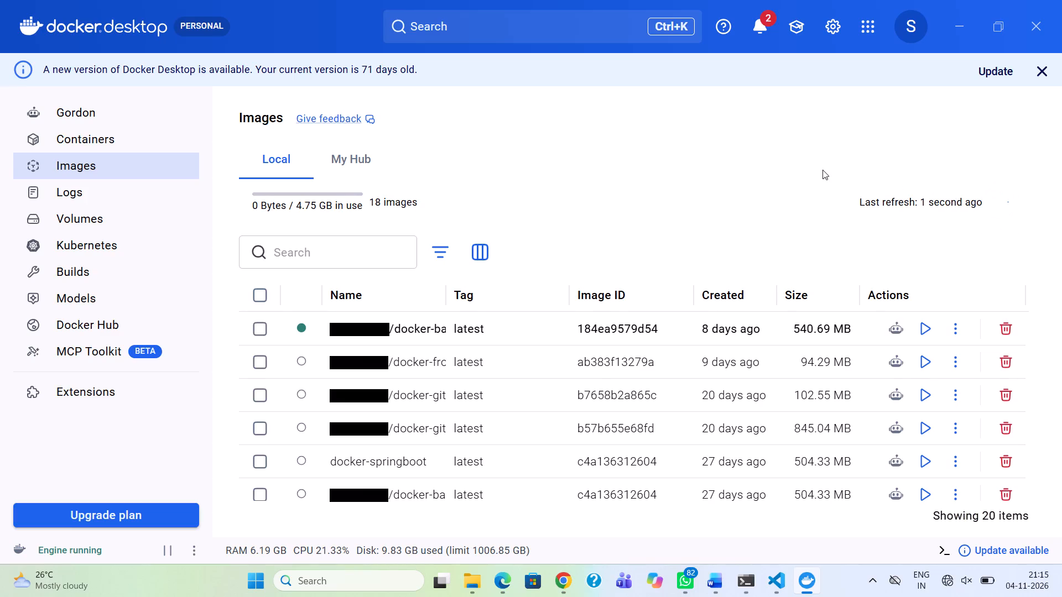
Capture a full-screen screenshot of the refreshed local Docker images list.
{"action": "key", "text": "super+Print"}
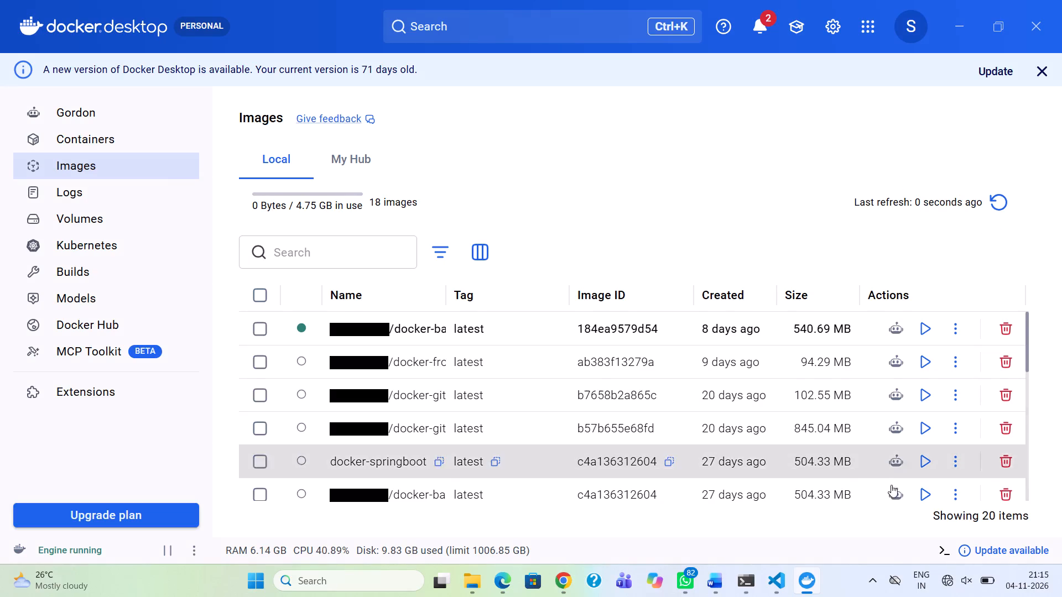
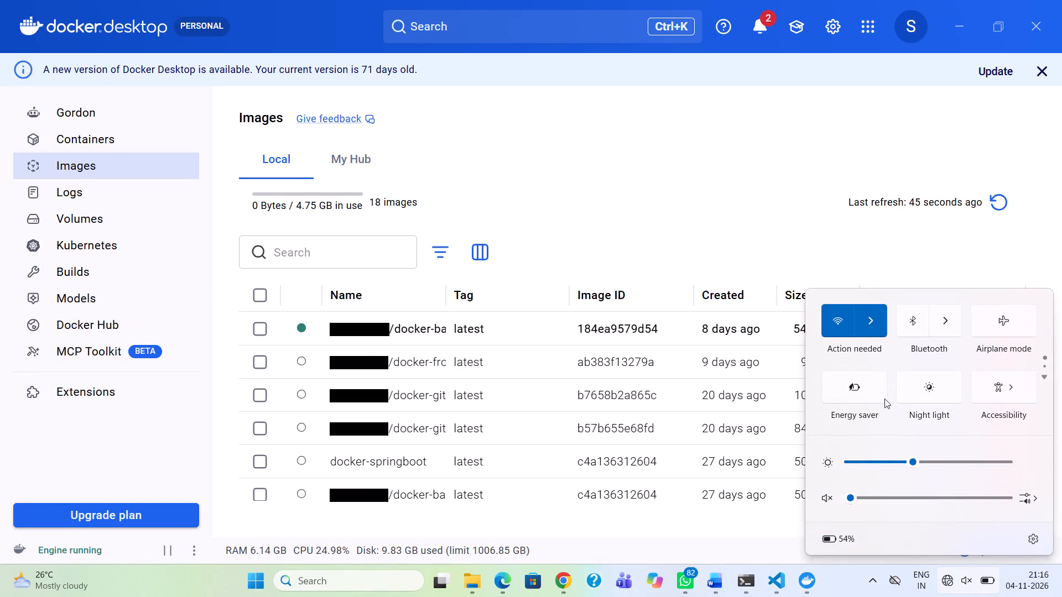
Open the browser connection page for the KLEF-BH Wi-Fi network to complete its required action.
{"action": "left_click", "coordinate": [864, 323]}
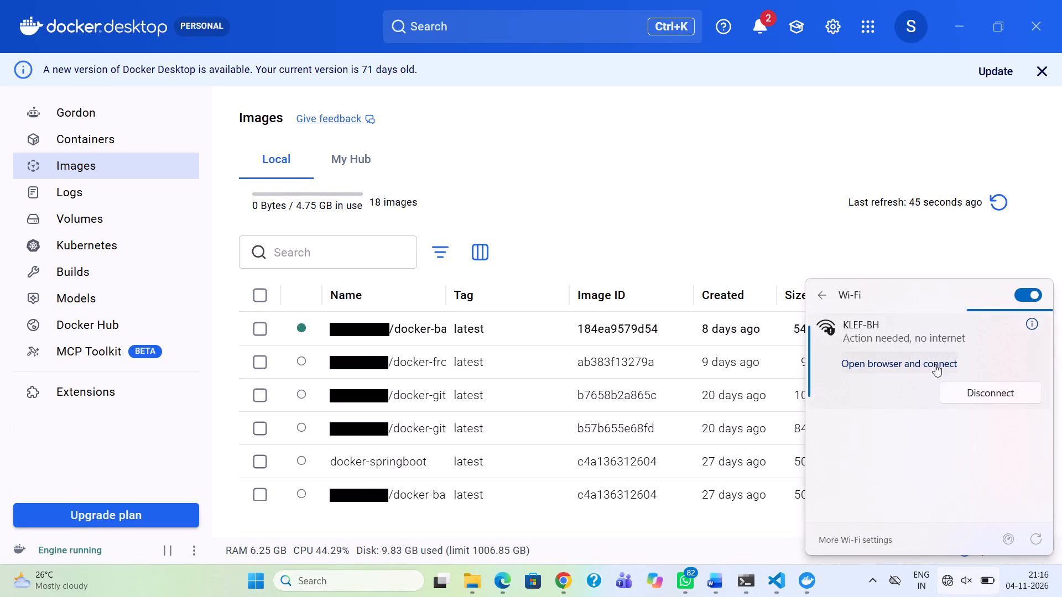
{"action": "left_click", "coordinate": [935, 364]}
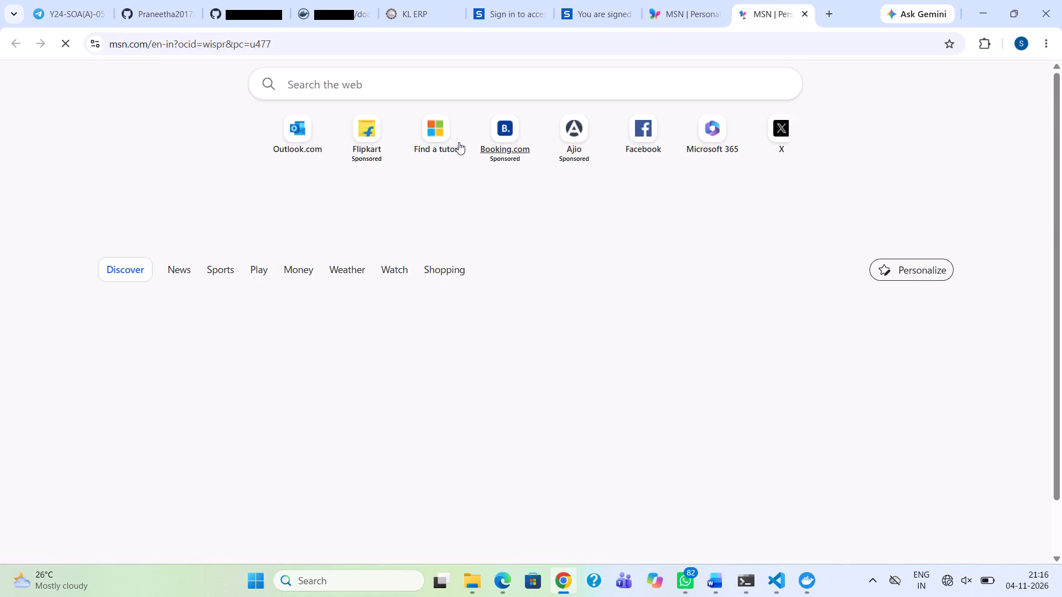
Look through the MSN news feed in Chrome to check that web content loads over the Wi-Fi connection.
{"action": "scroll", "coordinate": [570, 344], "scroll_direction": "down", "scroll_amount": 15}
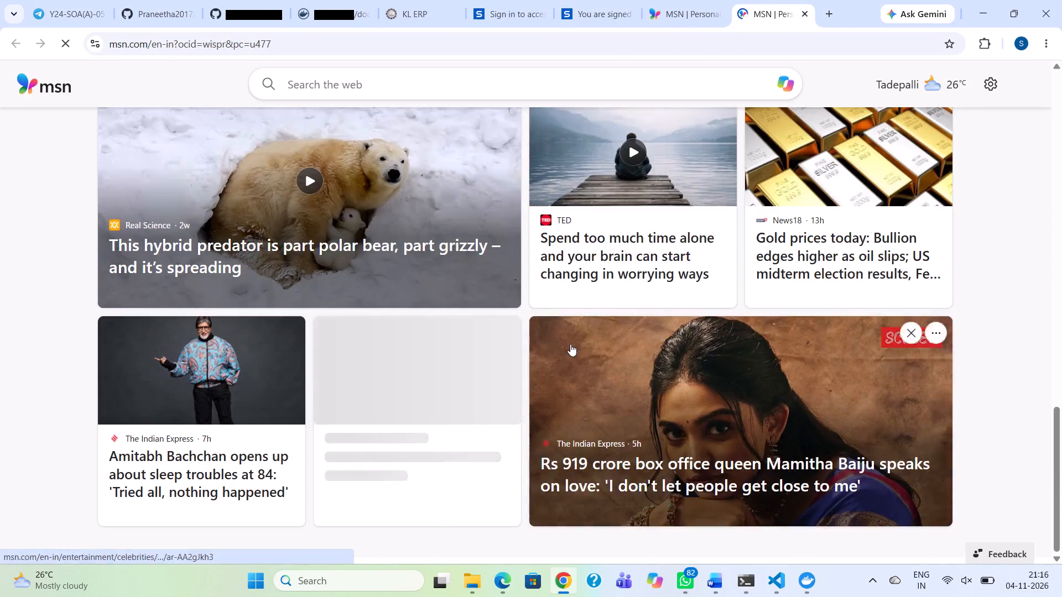
{"action": "scroll", "coordinate": [570, 344], "scroll_direction": "down", "scroll_amount": 12}
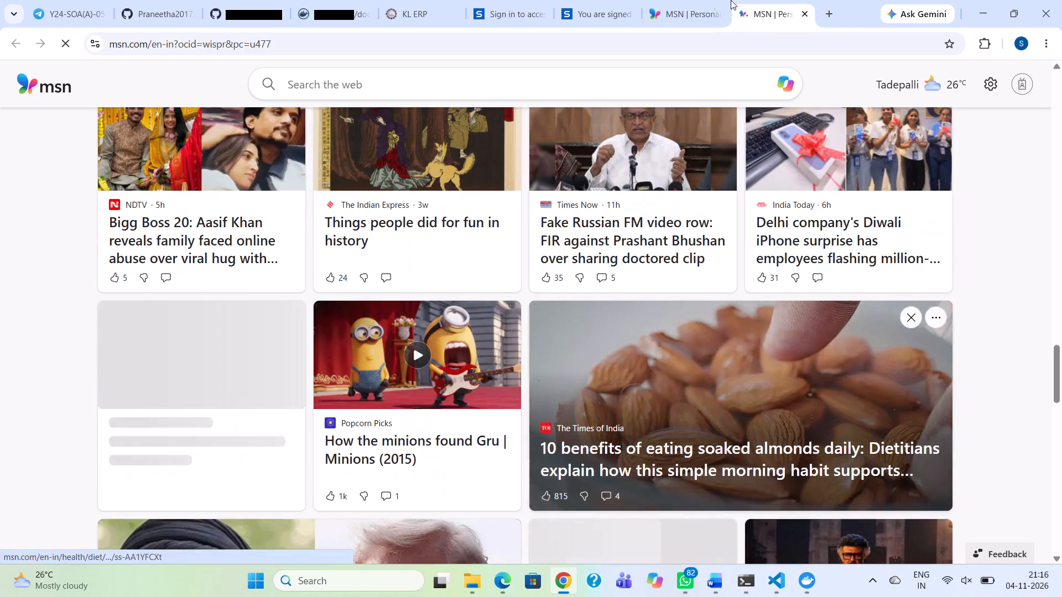
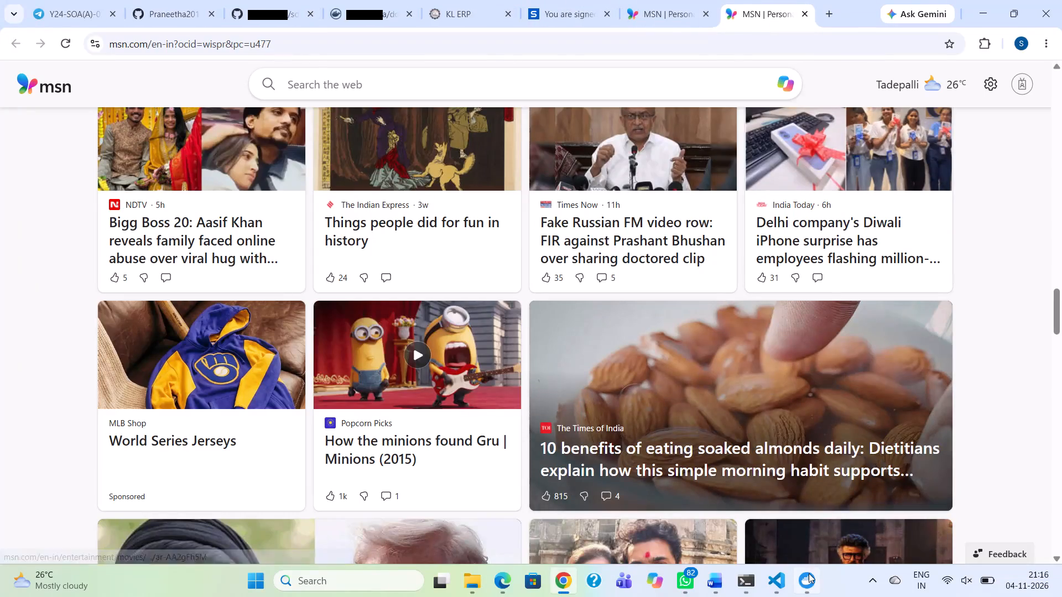
Refresh the list of local images in Docker Desktop.
{"action": "scroll", "coordinate": [608, 378], "scroll_direction": "up", "scroll_amount": 3}
{"action": "scroll", "coordinate": [608, 378], "scroll_direction": "down", "scroll_amount": 5}
{"action": "scroll", "coordinate": [608, 378], "scroll_direction": "up", "scroll_amount": 6}
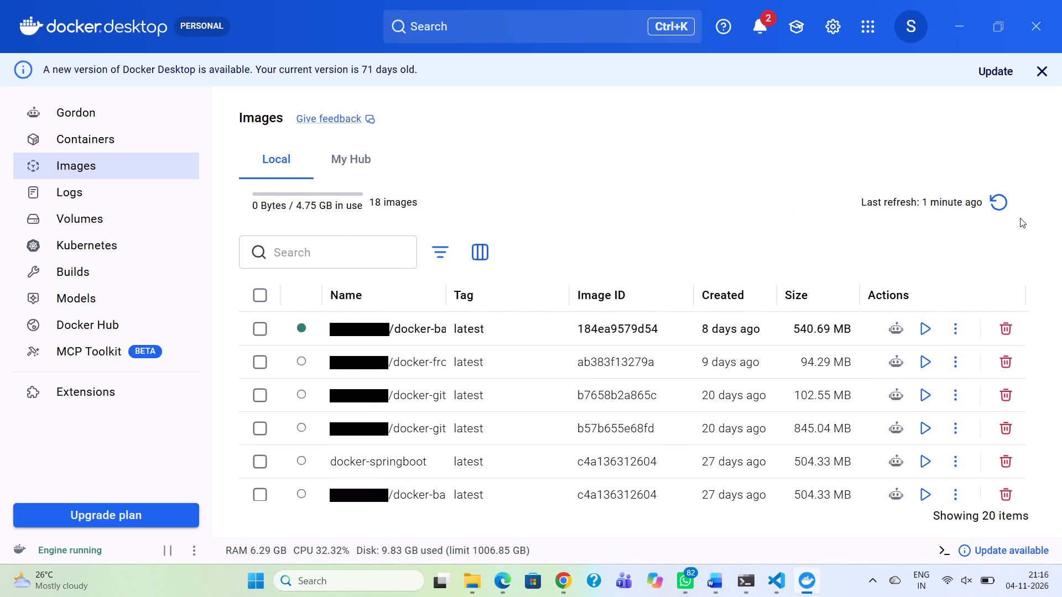
{"action": "left_click", "coordinate": [999, 200]}
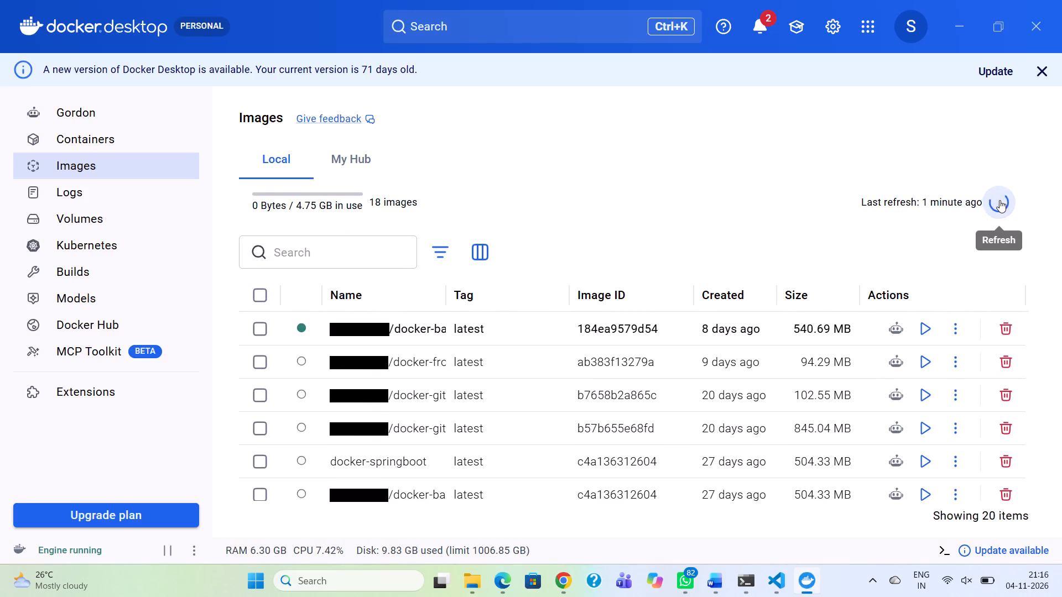
Look through the refreshed local images list down to the microservice images at its end.
{"action": "scroll", "coordinate": [782, 373], "scroll_direction": "up", "scroll_amount": 3}
{"action": "scroll", "coordinate": [782, 373], "scroll_direction": "down", "scroll_amount": 3}
{"action": "scroll", "coordinate": [782, 373], "scroll_direction": "up", "scroll_amount": 8}
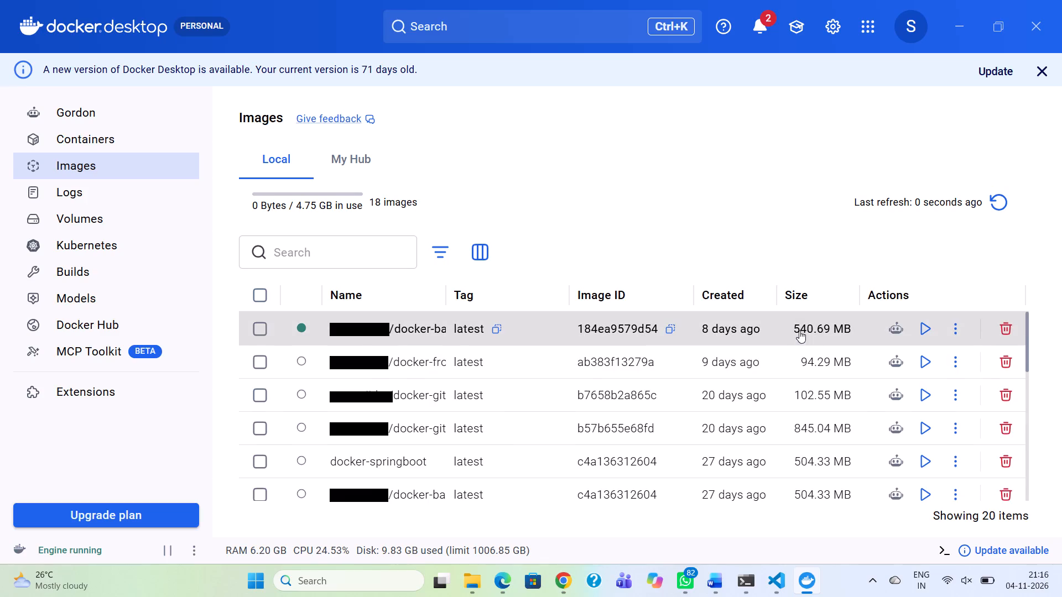
{"action": "scroll", "coordinate": [684, 406], "scroll_direction": "down", "scroll_amount": 2}
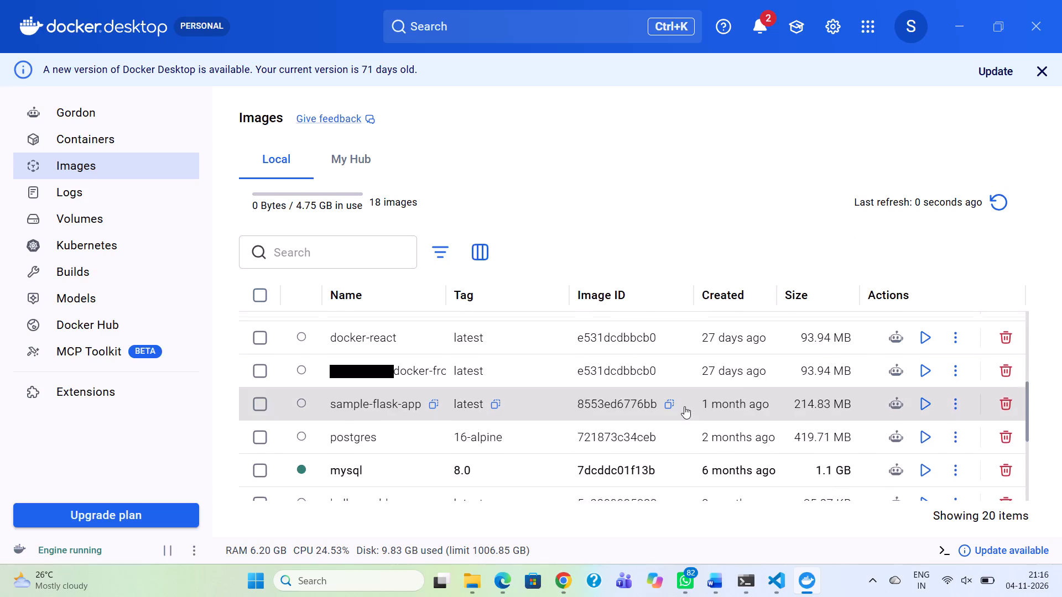
{"action": "scroll", "coordinate": [684, 406], "scroll_direction": "down", "scroll_amount": 4}
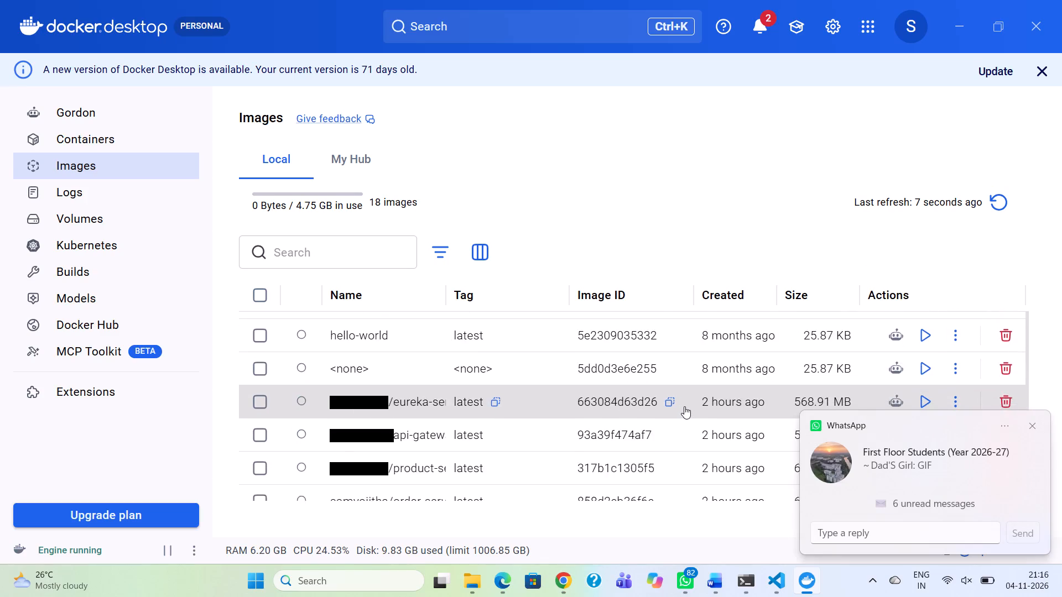
{"action": "scroll", "coordinate": [684, 406], "scroll_direction": "down", "scroll_amount": 3}
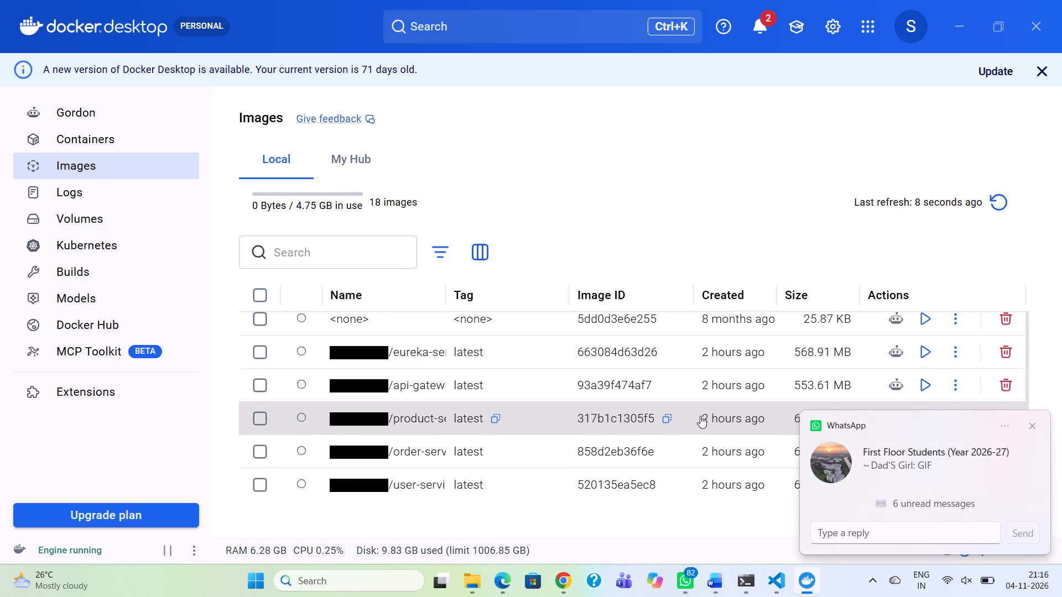
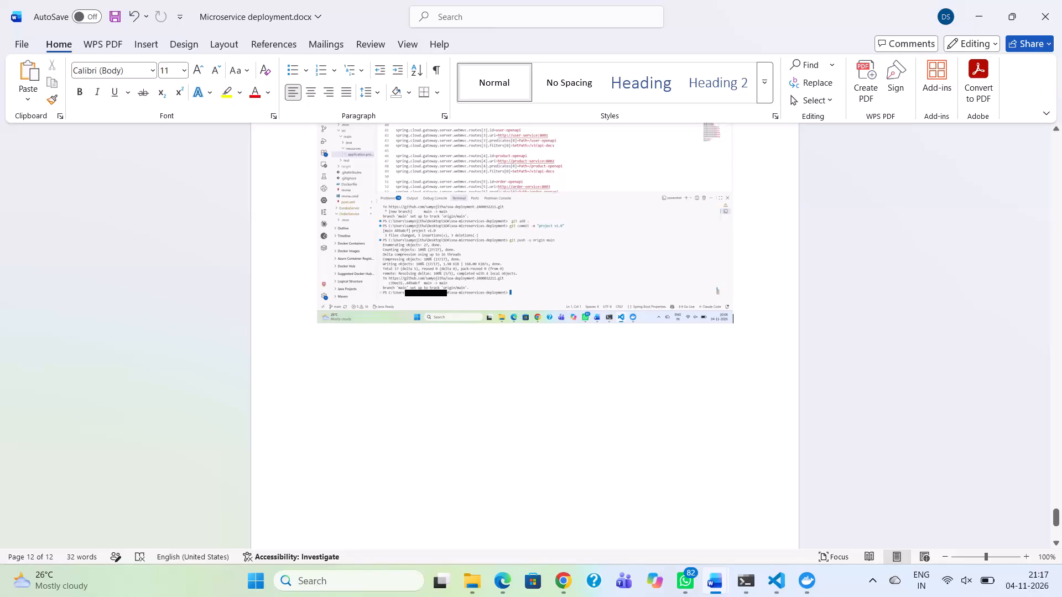
Paste the captured Docker images screenshot below the last terminal screenshot in the Microservice deployment document and add the caption "images" beneath it.
{"action": "key", "text": "Return"}
{"action": "key", "text": "ctrl+v"}
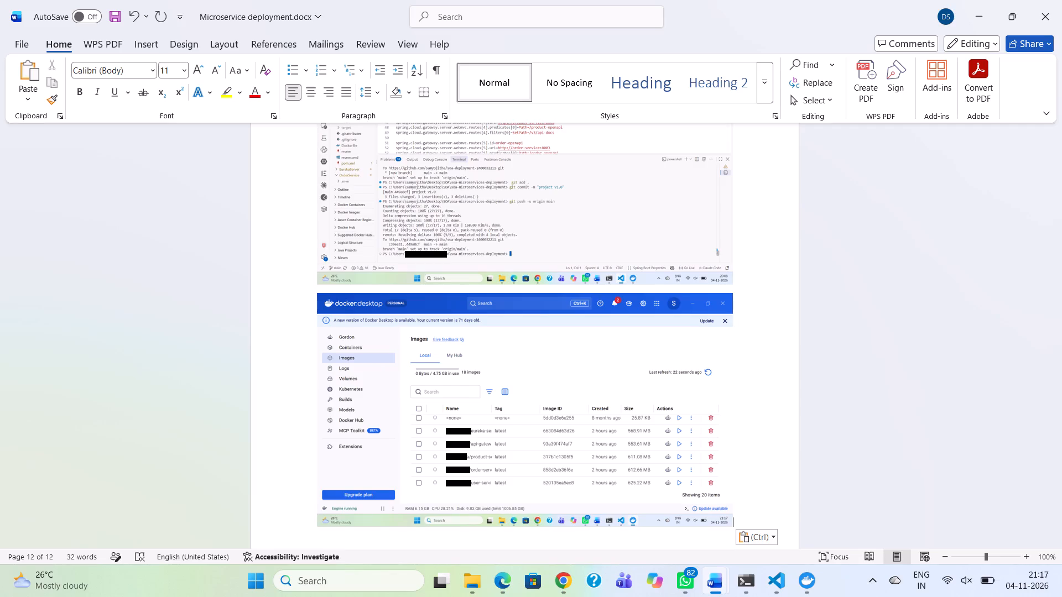
{"action": "key", "text": "Return"}
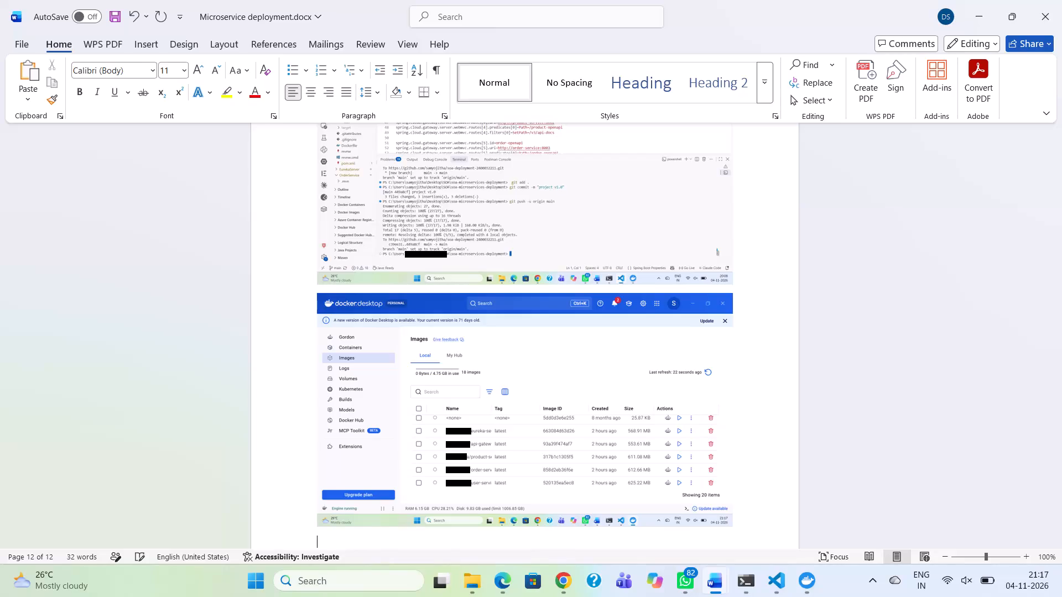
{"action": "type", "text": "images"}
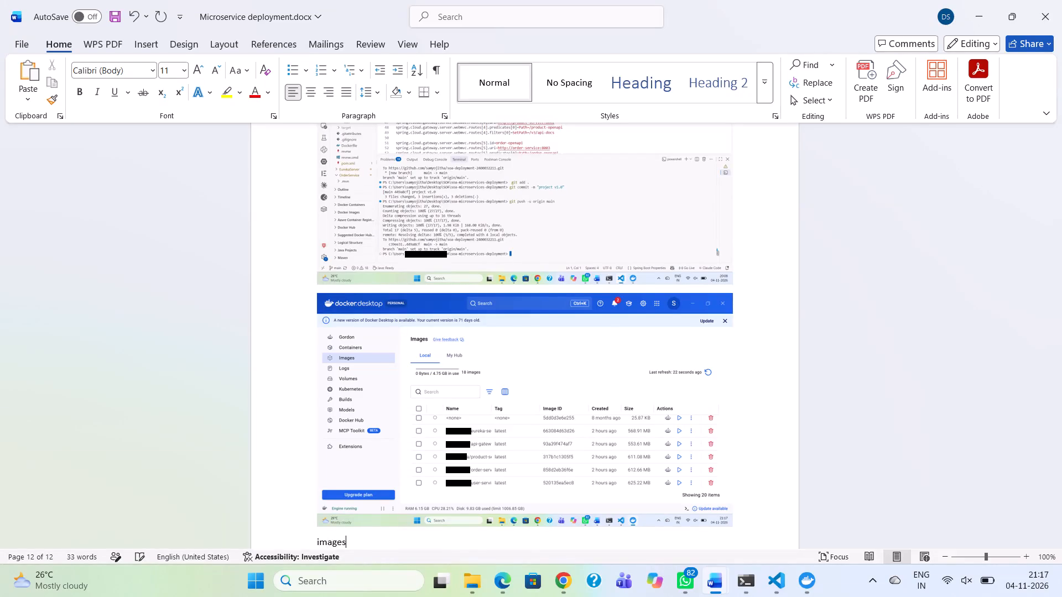
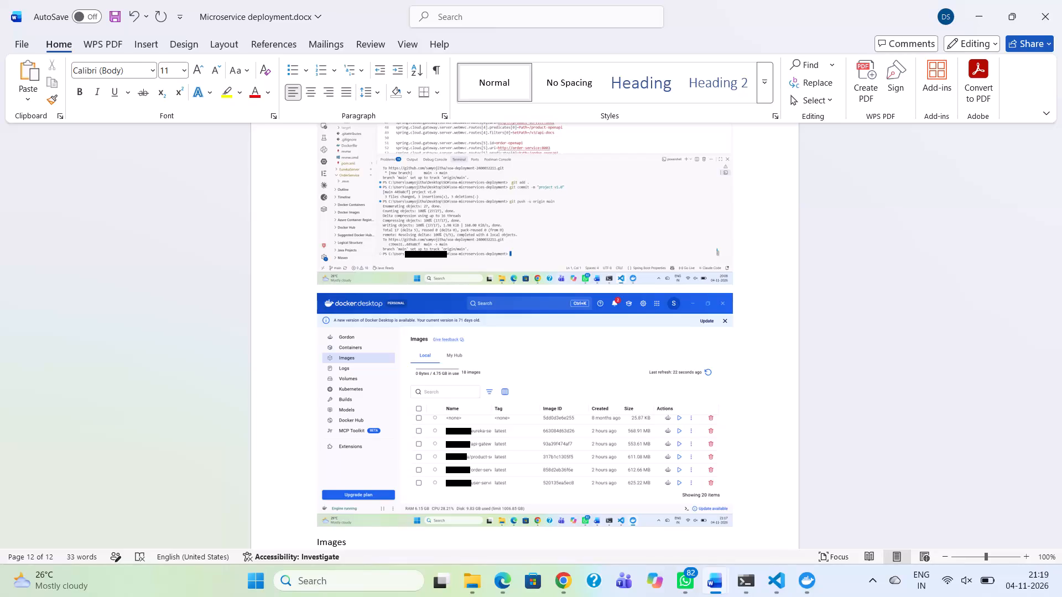
Add the word "create" after "Images" in the caption beneath the Docker Desktop images screenshot.
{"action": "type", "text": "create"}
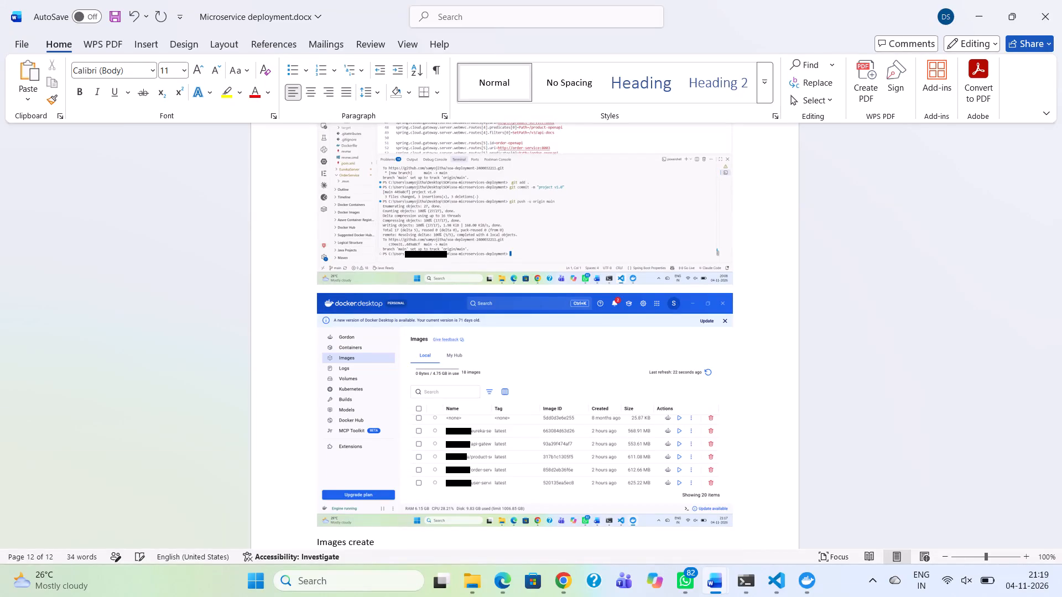
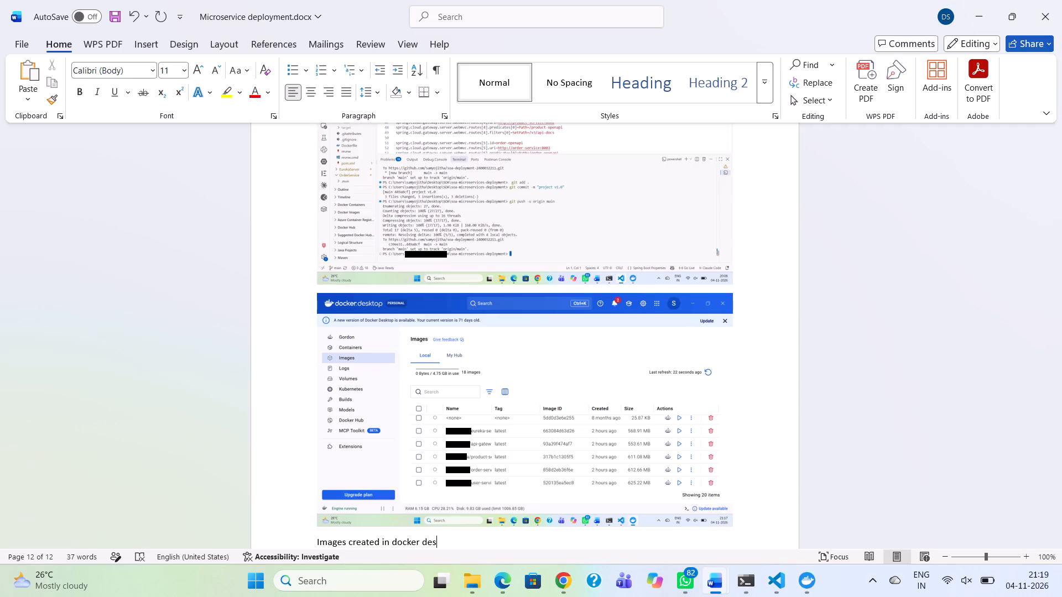
Complete the caption beneath the Docker Desktop images screenshot so it reads "Images created in docker desktop along with postgres".
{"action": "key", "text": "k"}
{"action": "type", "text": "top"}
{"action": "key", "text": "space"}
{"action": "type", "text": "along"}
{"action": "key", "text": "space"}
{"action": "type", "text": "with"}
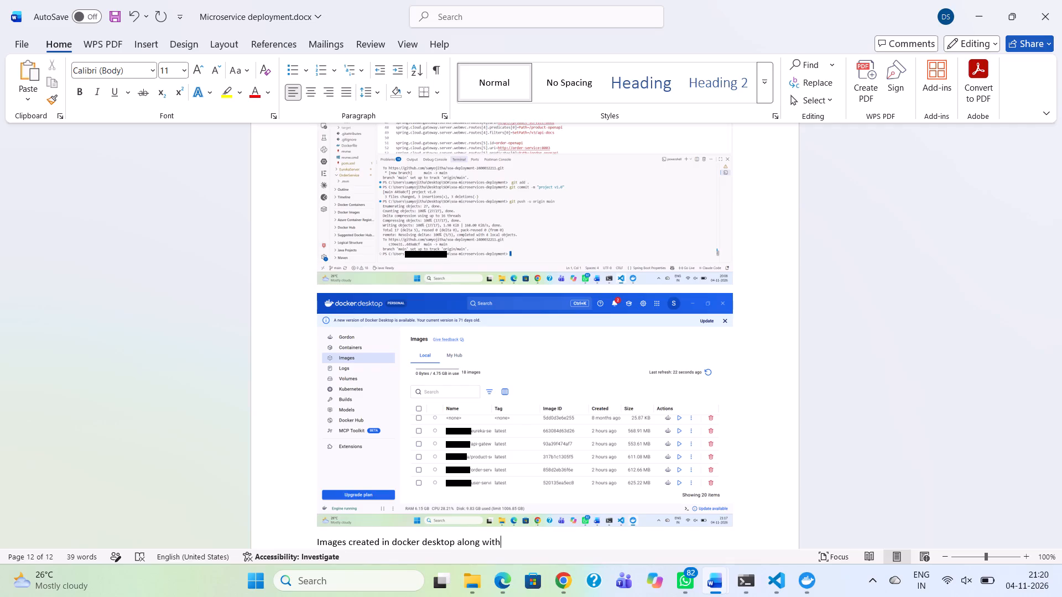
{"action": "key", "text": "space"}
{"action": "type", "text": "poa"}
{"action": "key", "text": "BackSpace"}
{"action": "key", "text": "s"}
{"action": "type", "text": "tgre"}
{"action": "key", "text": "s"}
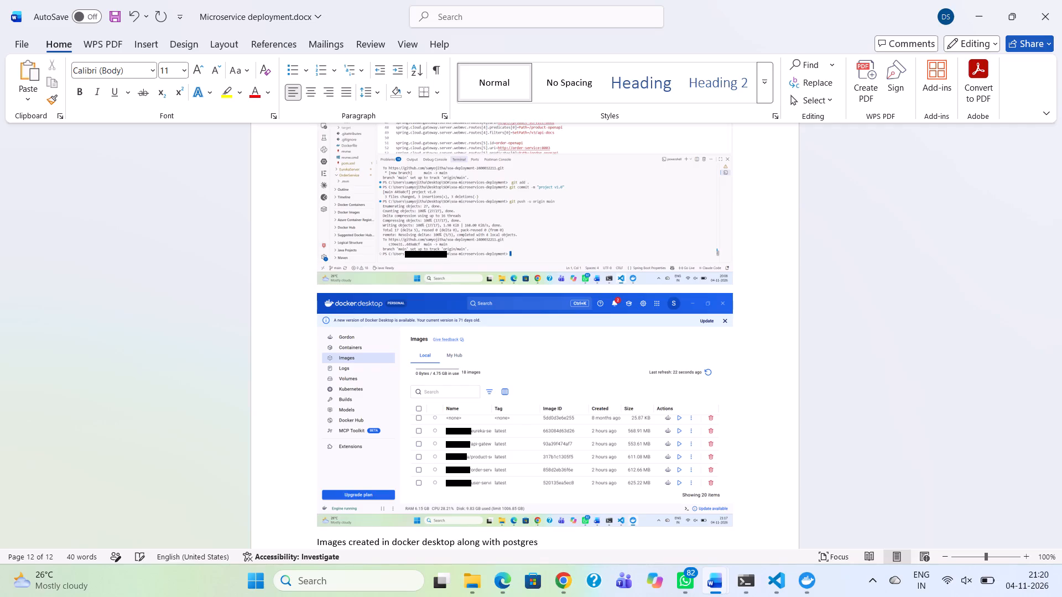
Append the remark "( we already created long back)" to the Docker images caption and start a new line below it.
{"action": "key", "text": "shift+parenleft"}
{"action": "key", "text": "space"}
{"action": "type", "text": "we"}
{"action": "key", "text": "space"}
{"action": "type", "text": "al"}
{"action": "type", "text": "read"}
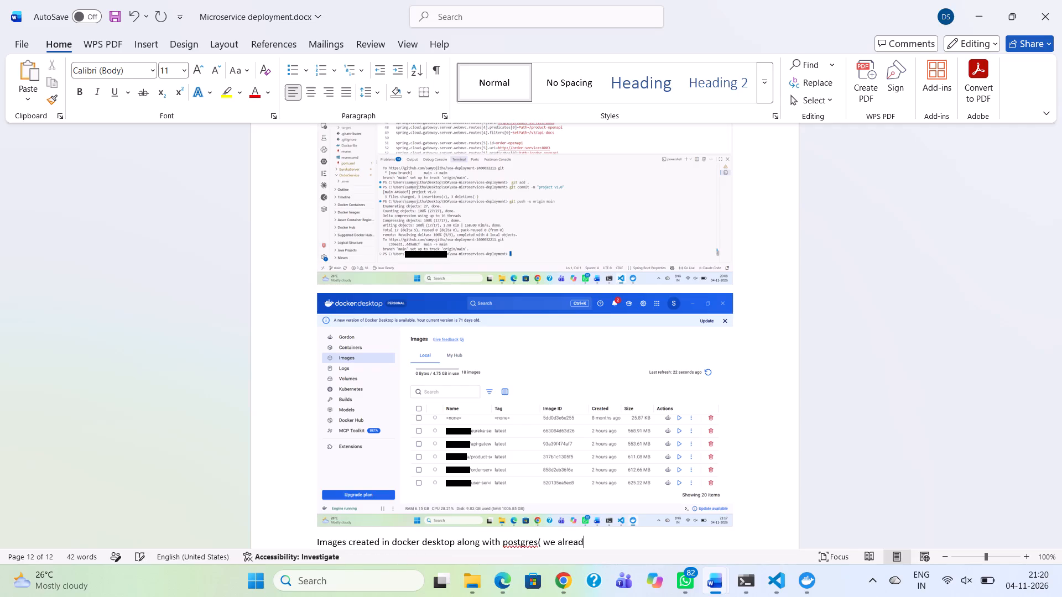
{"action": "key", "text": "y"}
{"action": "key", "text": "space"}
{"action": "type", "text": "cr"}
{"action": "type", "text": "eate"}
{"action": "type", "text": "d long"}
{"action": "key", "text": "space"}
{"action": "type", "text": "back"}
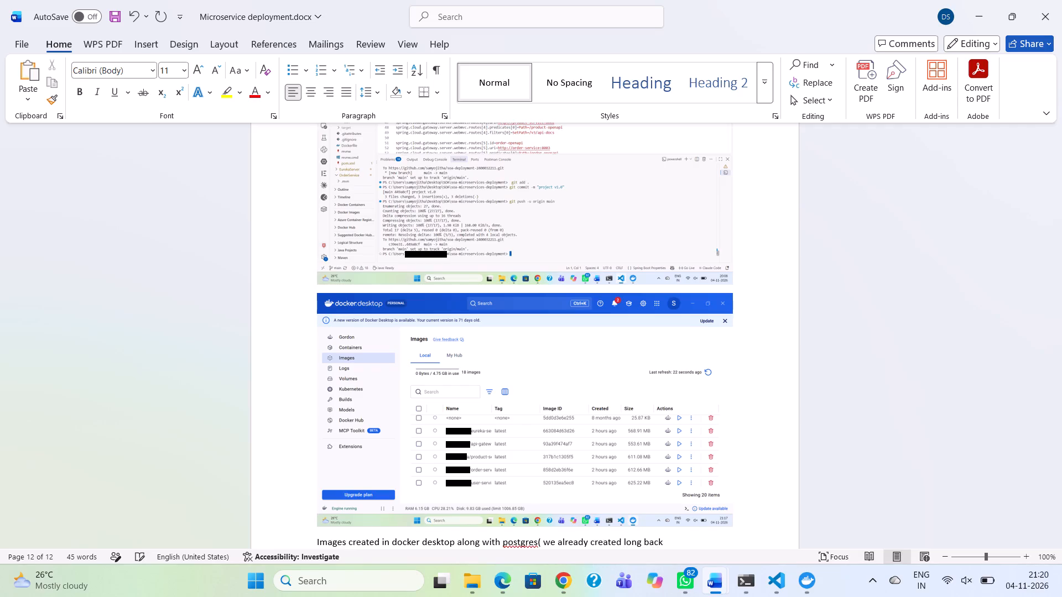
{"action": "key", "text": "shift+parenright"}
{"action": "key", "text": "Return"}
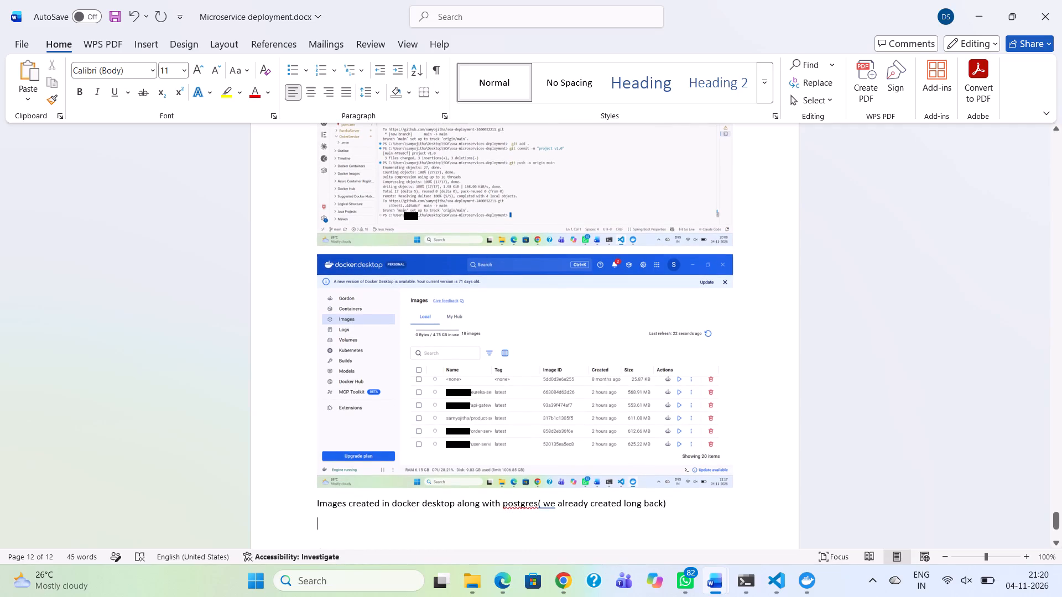
Switch to Visual Studio Code and review the powershell terminal session from the image builds down to the latest git push.
{"action": "left_click", "coordinate": [786, 596]}
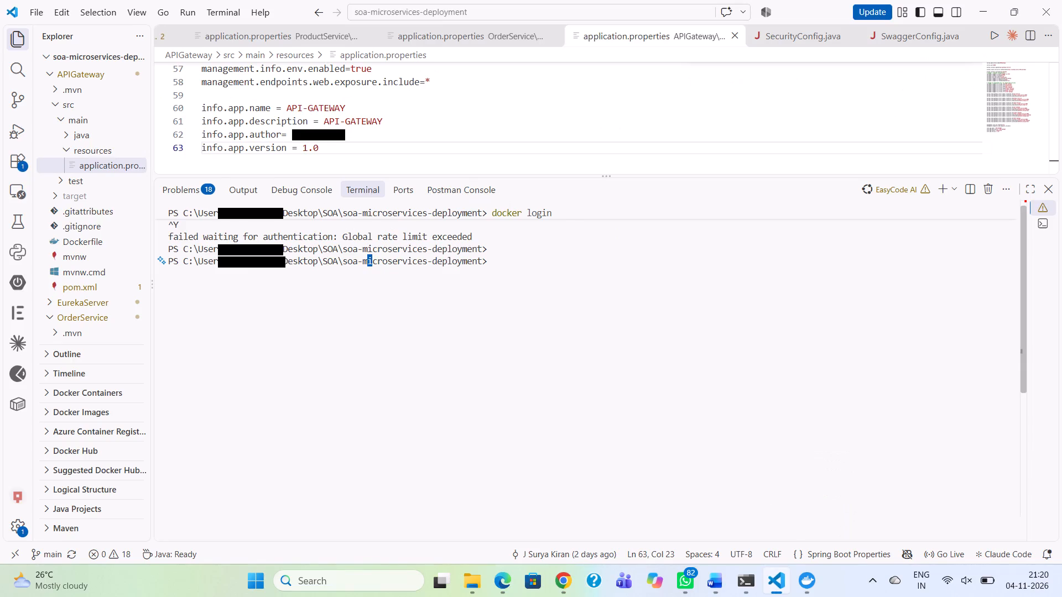
{"action": "left_click", "coordinate": [560, 266]}
{"action": "scroll", "coordinate": [546, 272], "scroll_direction": "up", "scroll_amount": 4}
{"action": "left_click", "coordinate": [1046, 222]}
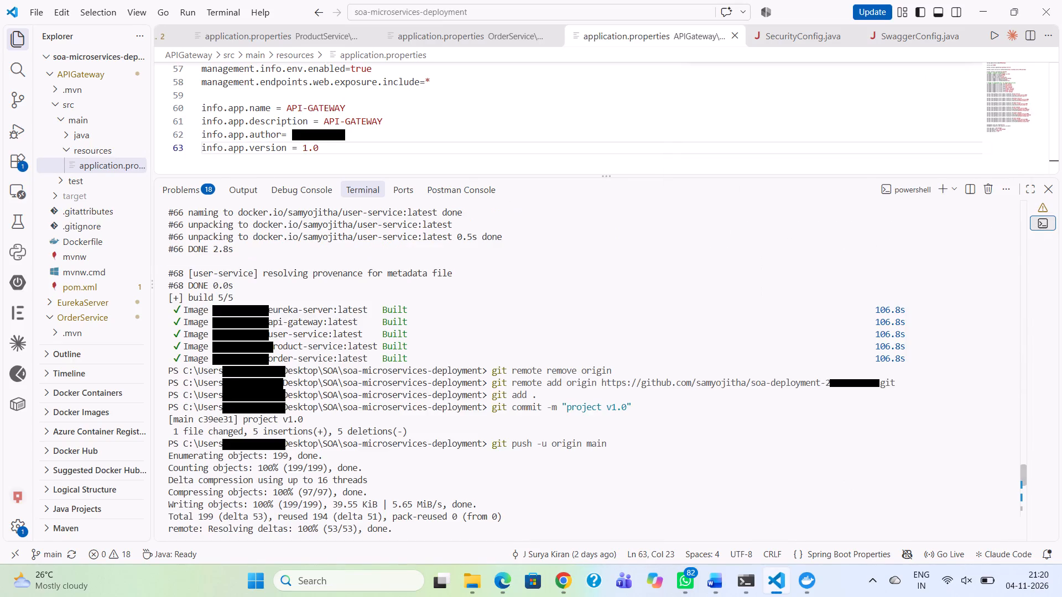
{"action": "scroll", "coordinate": [588, 439], "scroll_direction": "down", "scroll_amount": 3}
{"action": "scroll", "coordinate": [539, 456], "scroll_direction": "down", "scroll_amount": 18}
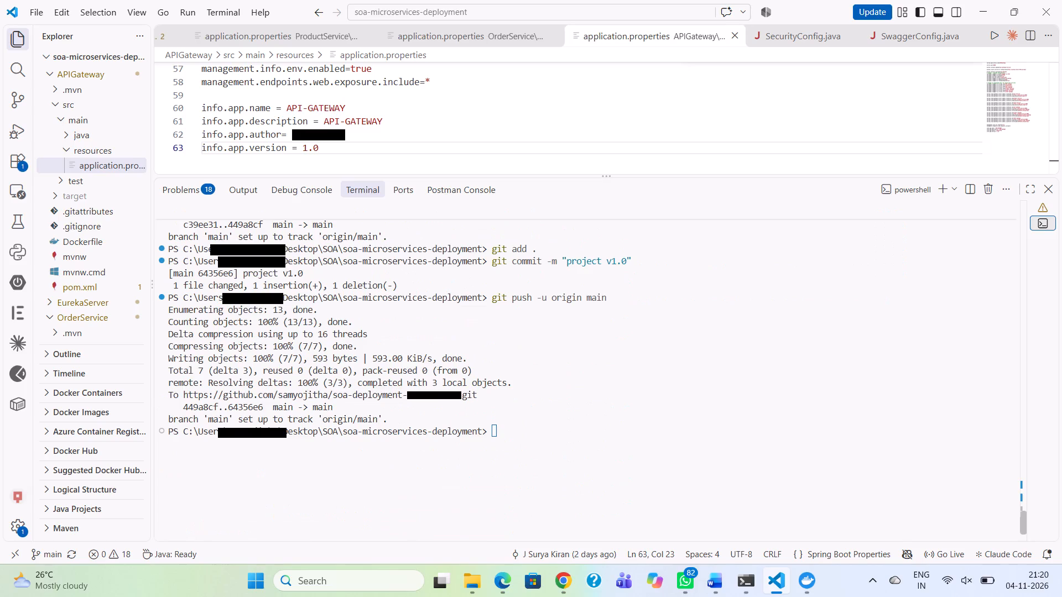
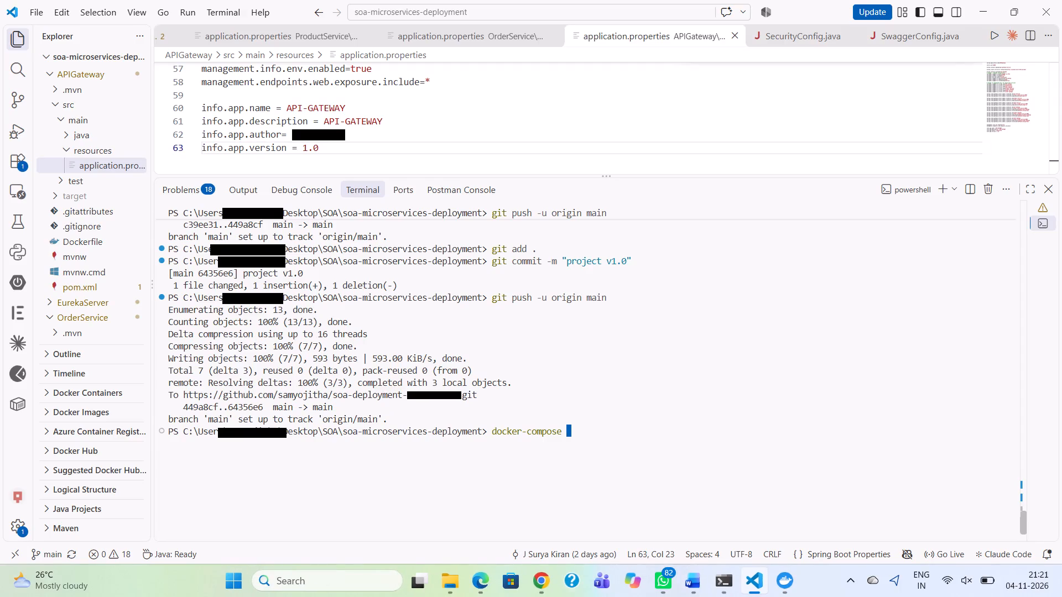
Continue the docker-compose command at the powershell terminal prompt with a subcommand starting with "b".
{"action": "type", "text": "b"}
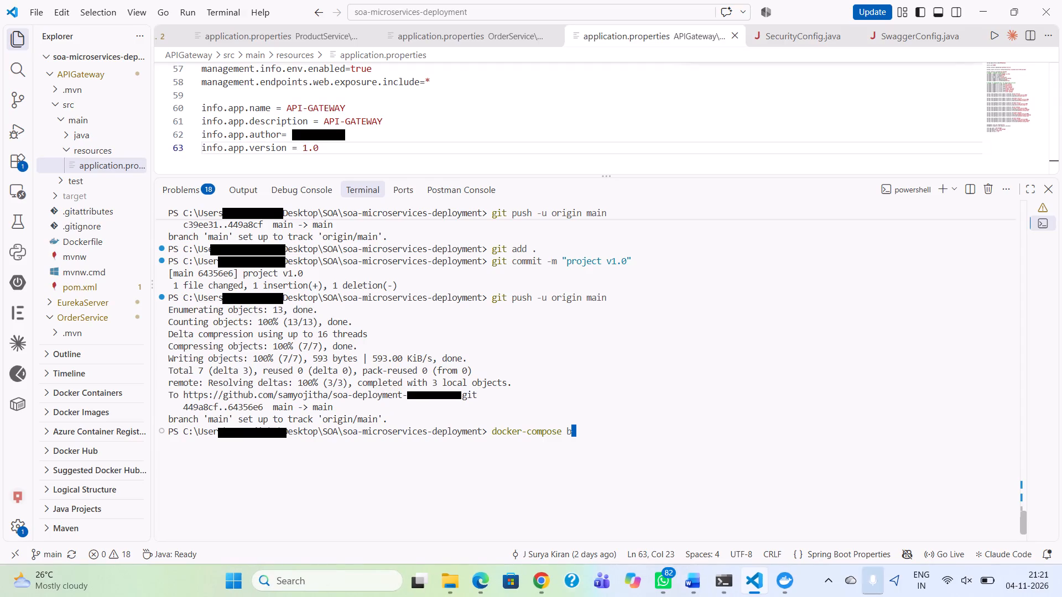
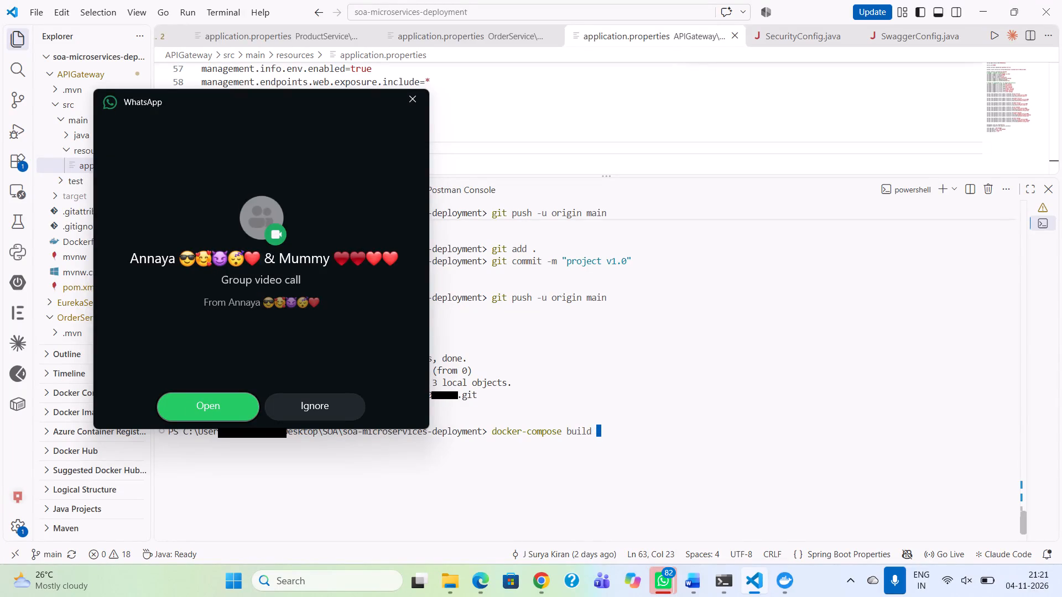
Dismiss the incoming call notification and run docker-compose build with the --no-cache option in the terminal.
{"action": "left_click", "coordinate": [415, 104]}
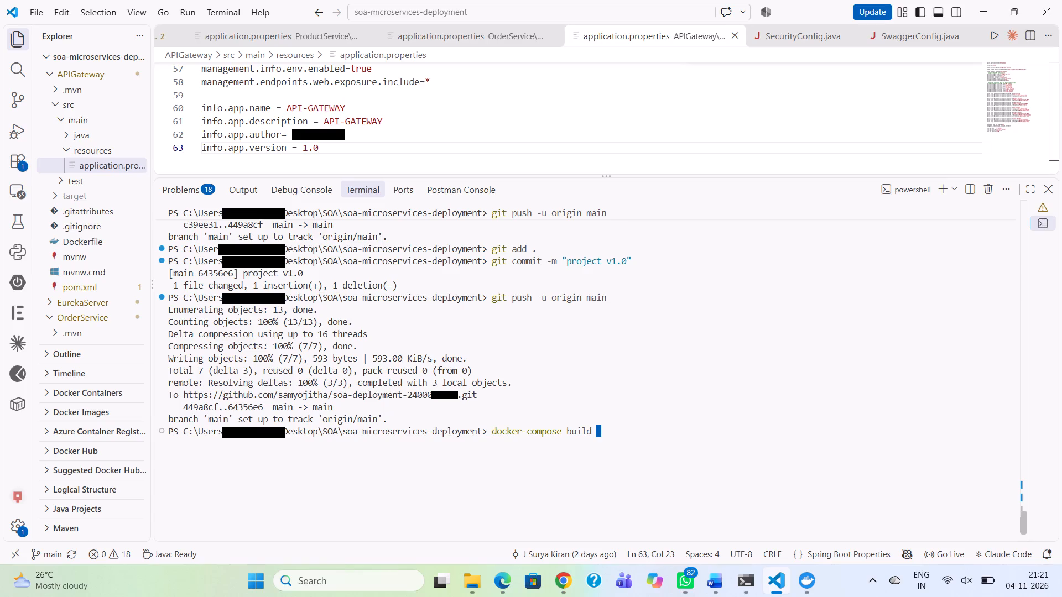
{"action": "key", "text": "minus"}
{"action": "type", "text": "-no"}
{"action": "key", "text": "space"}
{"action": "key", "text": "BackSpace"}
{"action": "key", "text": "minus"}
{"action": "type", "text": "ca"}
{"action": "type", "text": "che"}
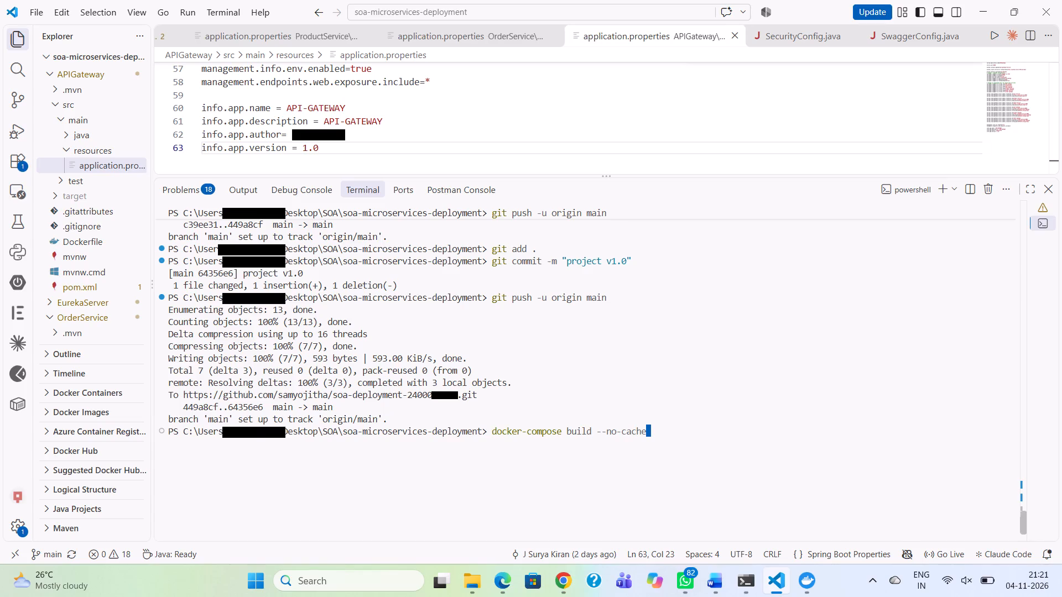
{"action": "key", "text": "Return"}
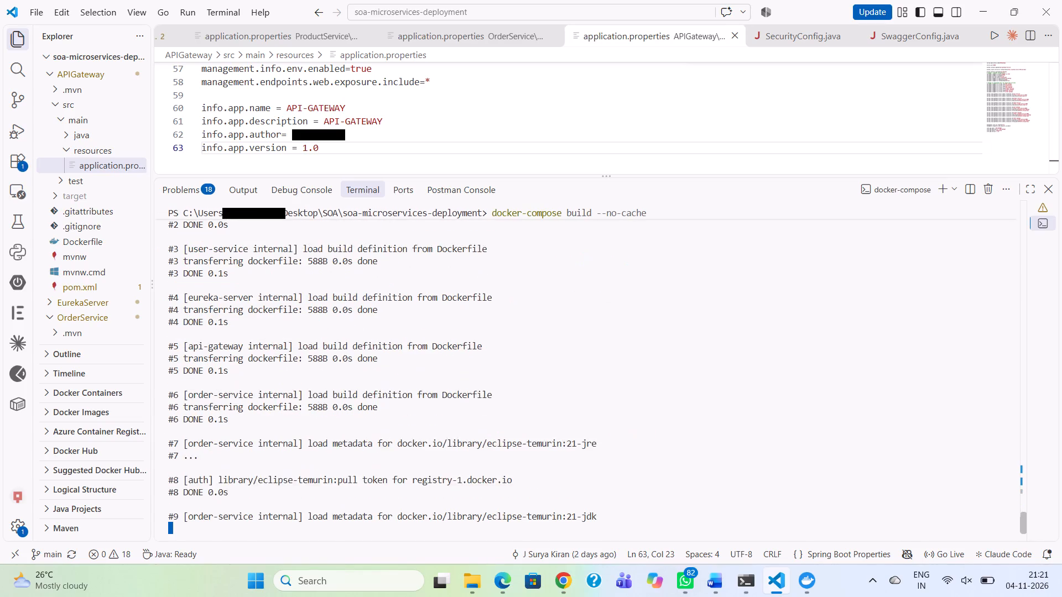
Capture the terminal area showing the docker-compose build command and paste it below the Docker images caption in Microservice deployment.docx in Word.
{"action": "scroll", "coordinate": [600, 433], "scroll_direction": "up", "scroll_amount": 5}
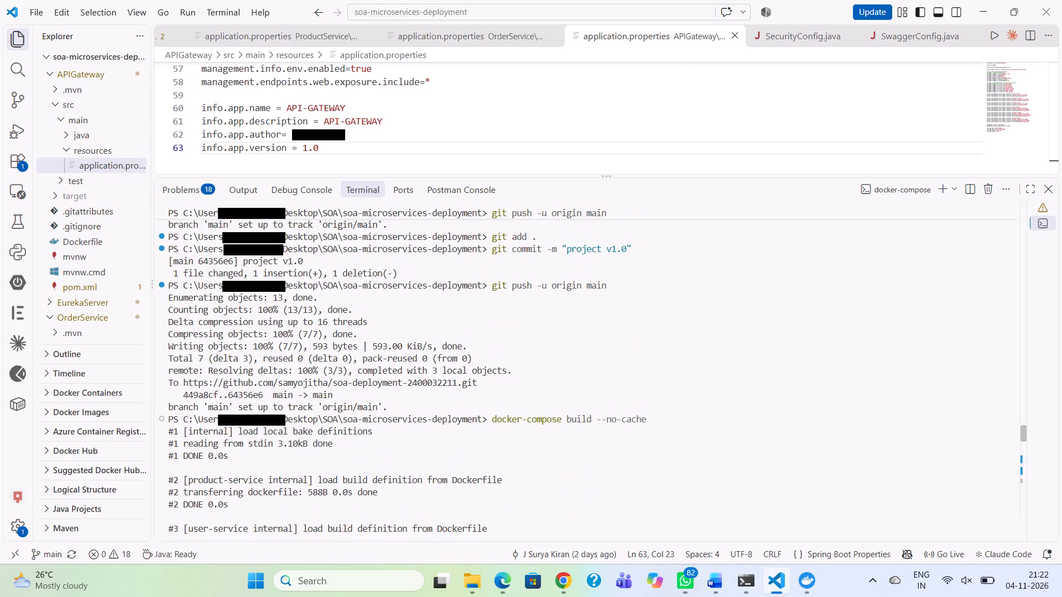
{"action": "key", "text": "Print"}
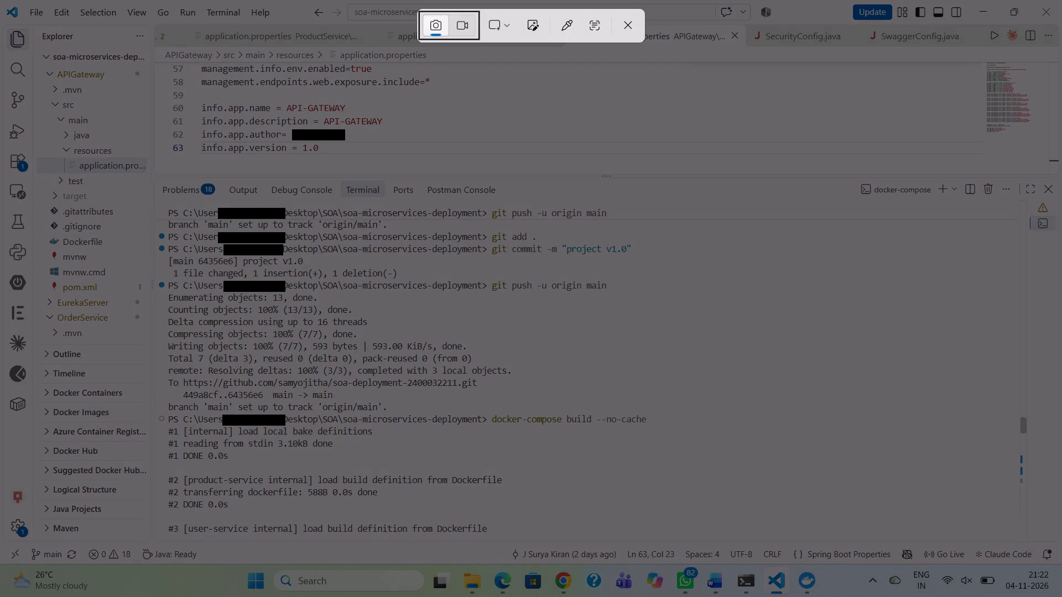
{"action": "left_click_drag", "start_coordinate": [160, 245], "coordinate": [963, 579]}
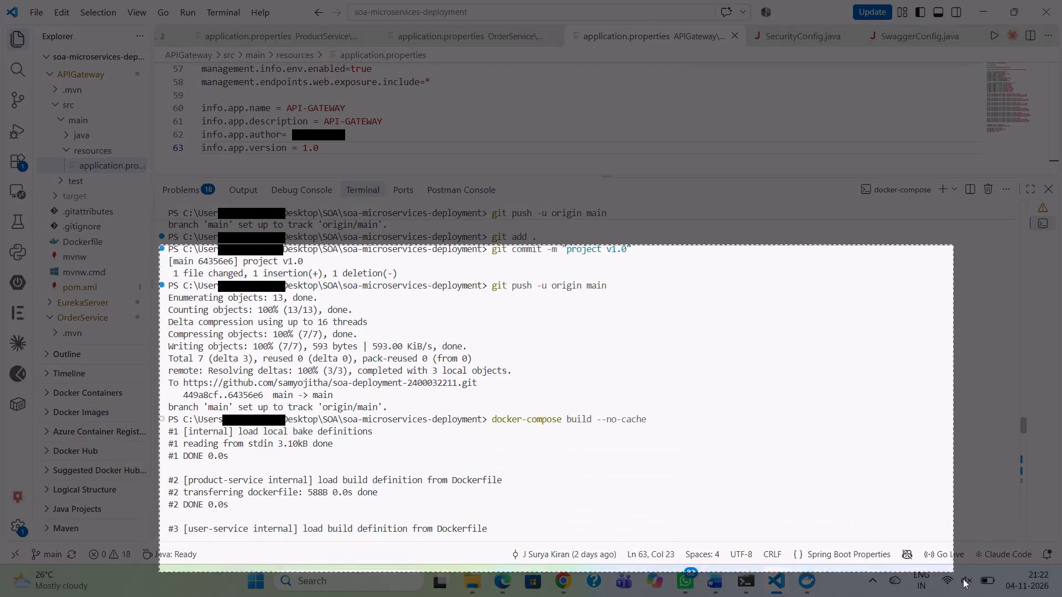
{"action": "left_click_drag", "start_coordinate": [963, 579], "coordinate": [966, 573]}
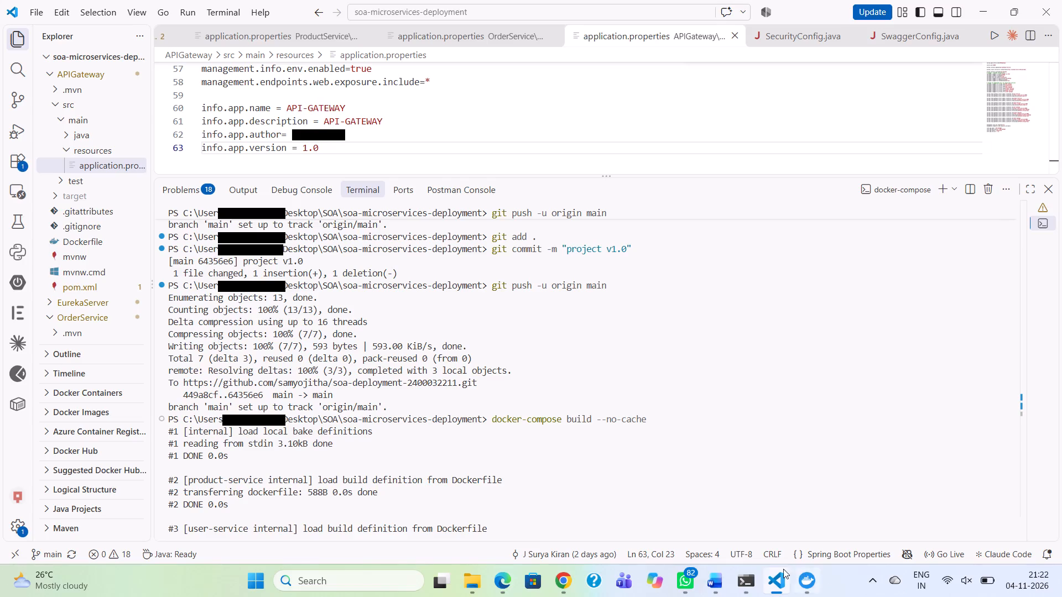
{"action": "left_click", "coordinate": [716, 577]}
{"action": "left_click", "coordinate": [795, 532]}
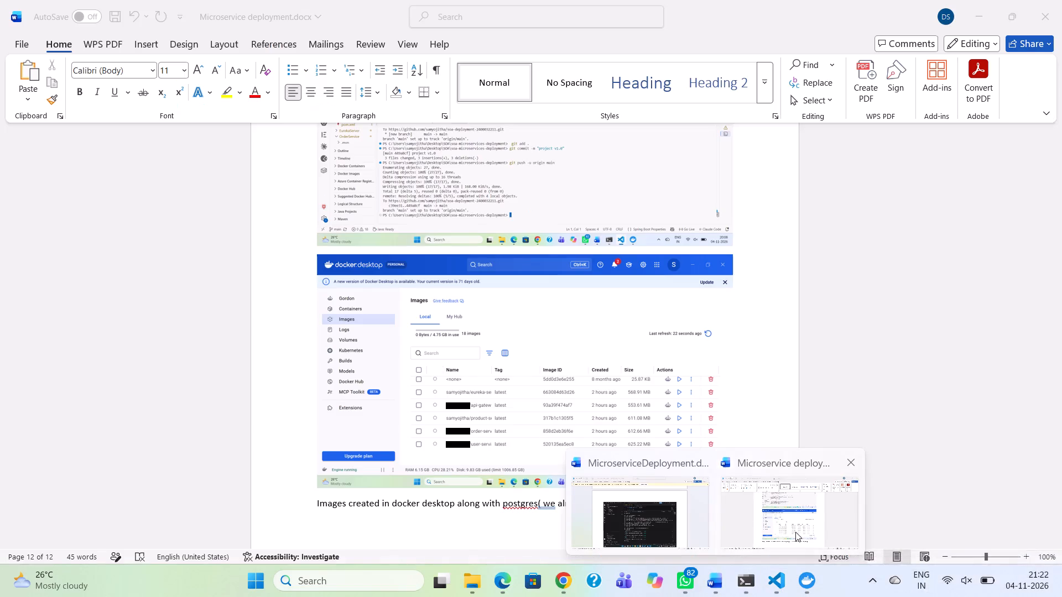
{"action": "left_click", "coordinate": [684, 507]}
{"action": "key", "text": "Return"}
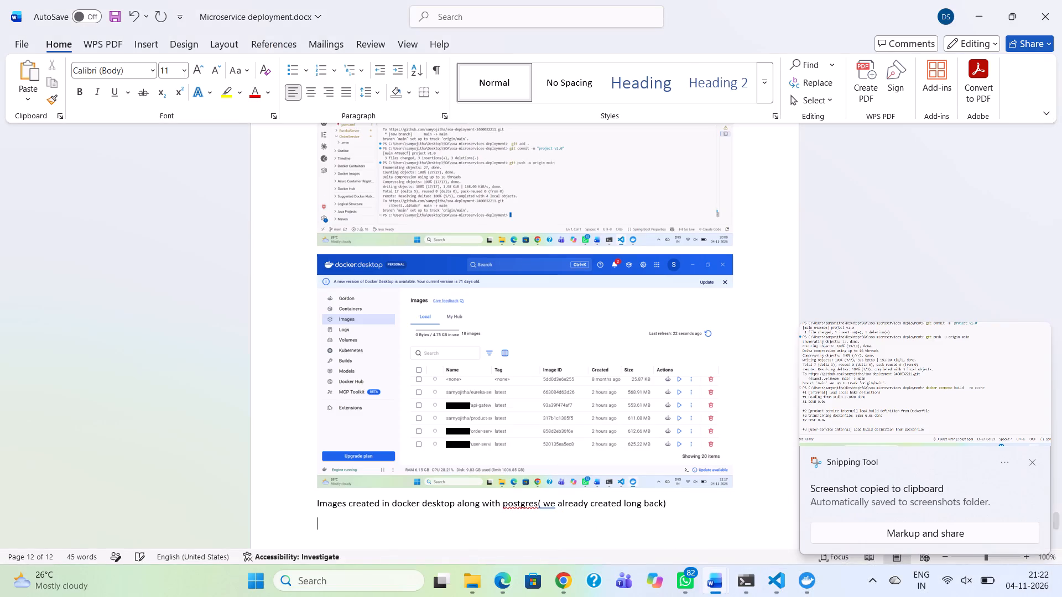
{"action": "key", "text": "ctrl+v"}
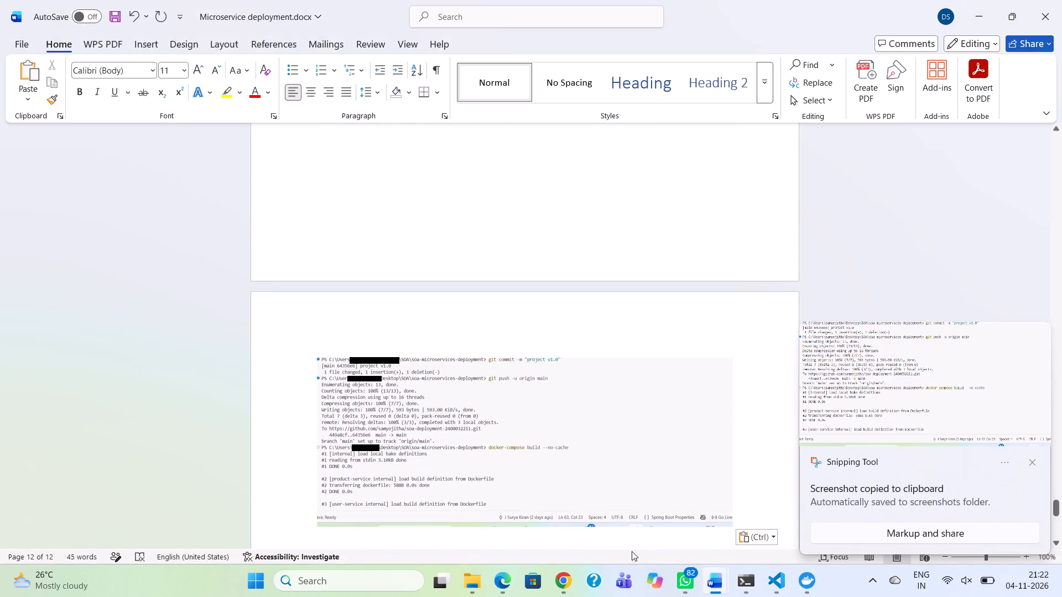
Switch to Visual Studio Code and check the docker-compose build output in the terminal.
{"action": "left_click", "coordinate": [769, 590]}
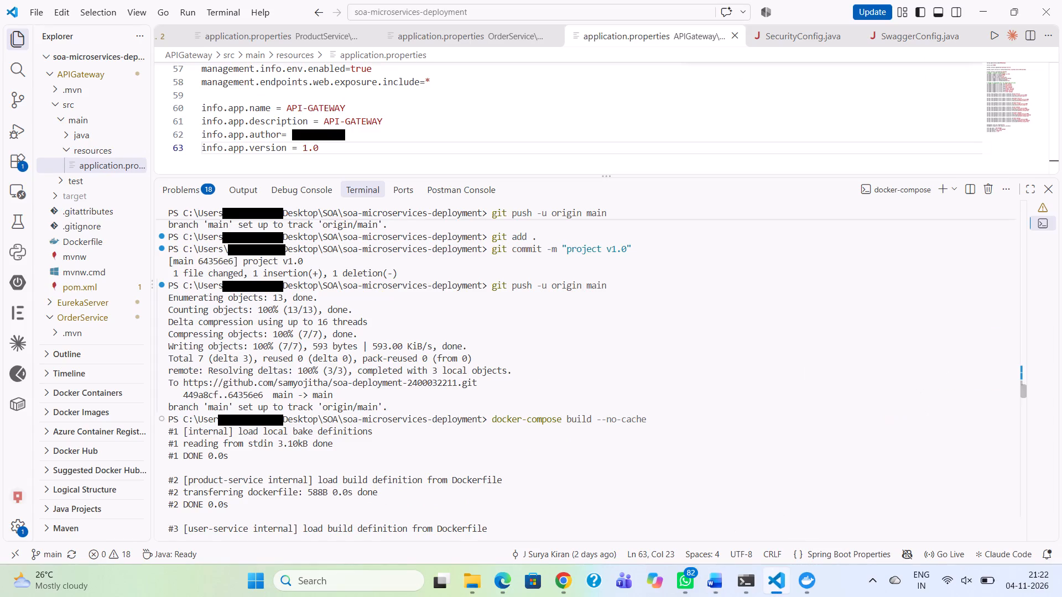
{"action": "scroll", "coordinate": [536, 384], "scroll_direction": "down", "scroll_amount": 6}
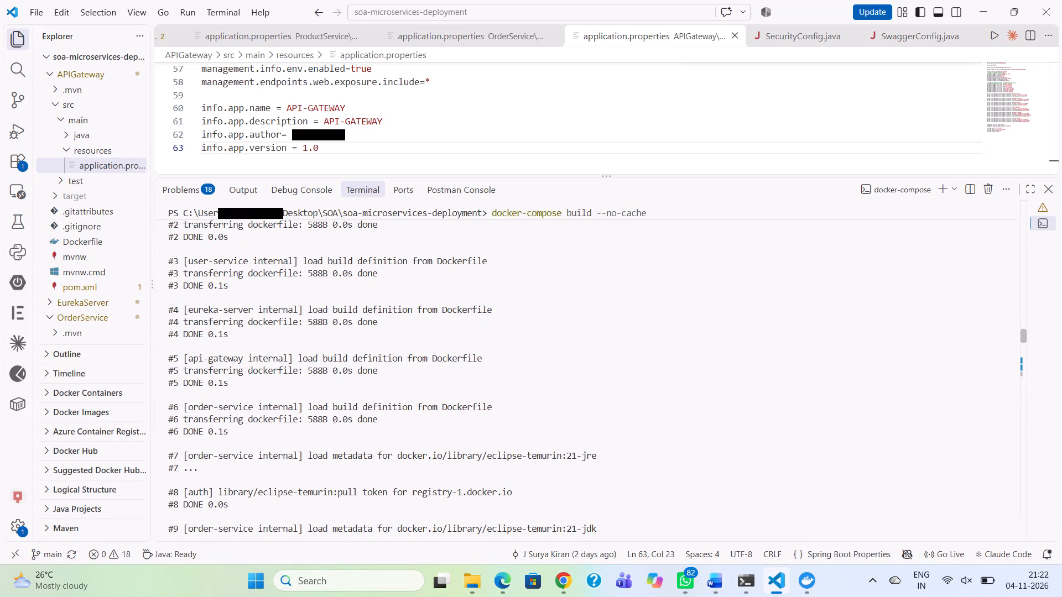
{"action": "scroll", "coordinate": [536, 384], "scroll_direction": "down", "scroll_amount": 1}
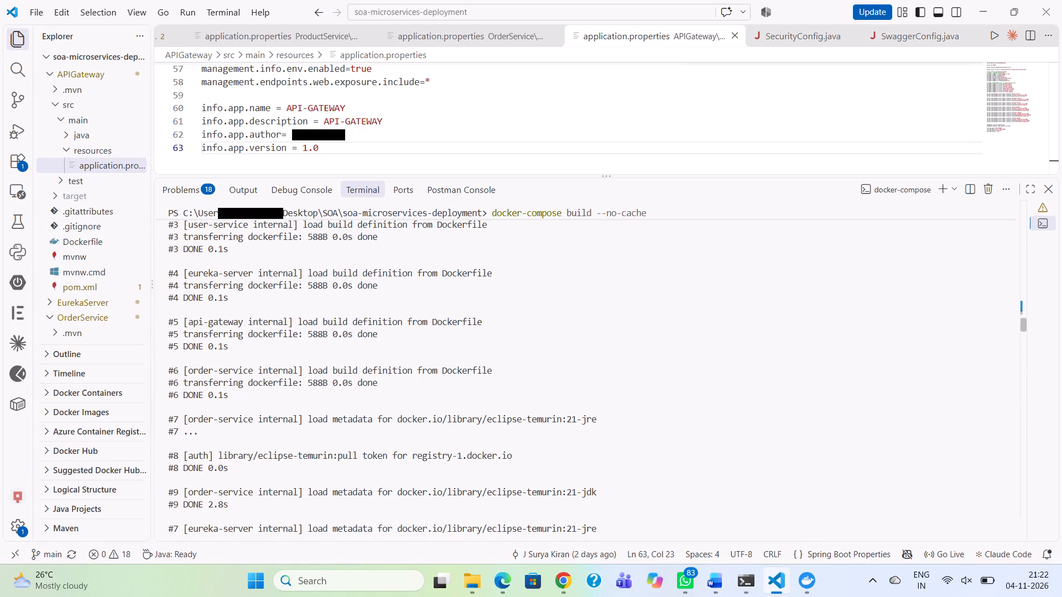
Return to Microservice deployment.docx in Word and start a new line below the pasted build screenshot.
{"action": "left_click", "coordinate": [718, 578]}
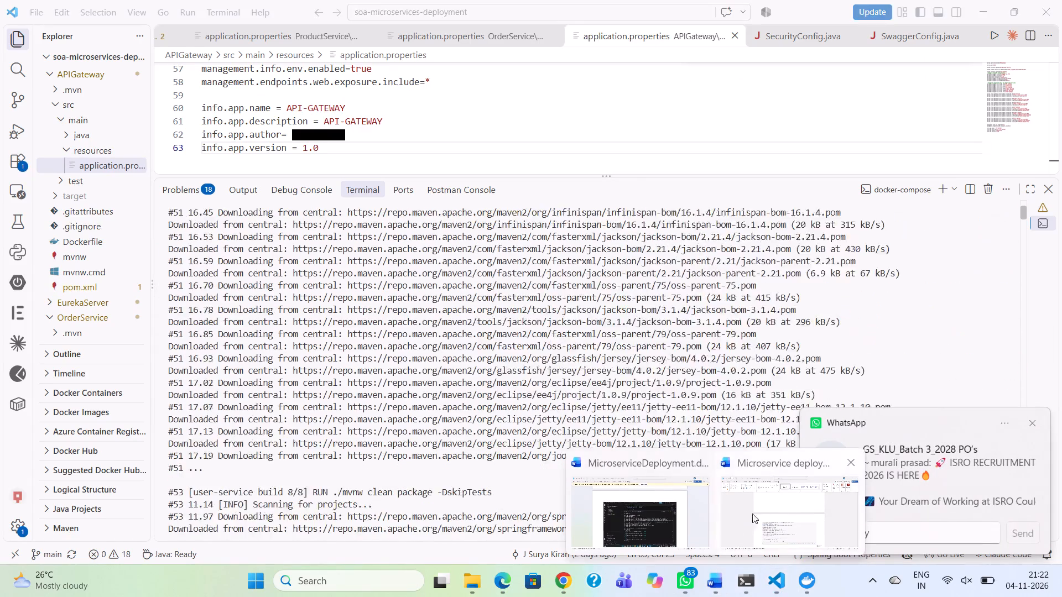
{"action": "left_click", "coordinate": [763, 506]}
{"action": "scroll", "coordinate": [658, 453], "scroll_direction": "down", "scroll_amount": 1}
{"action": "key", "text": "Return"}
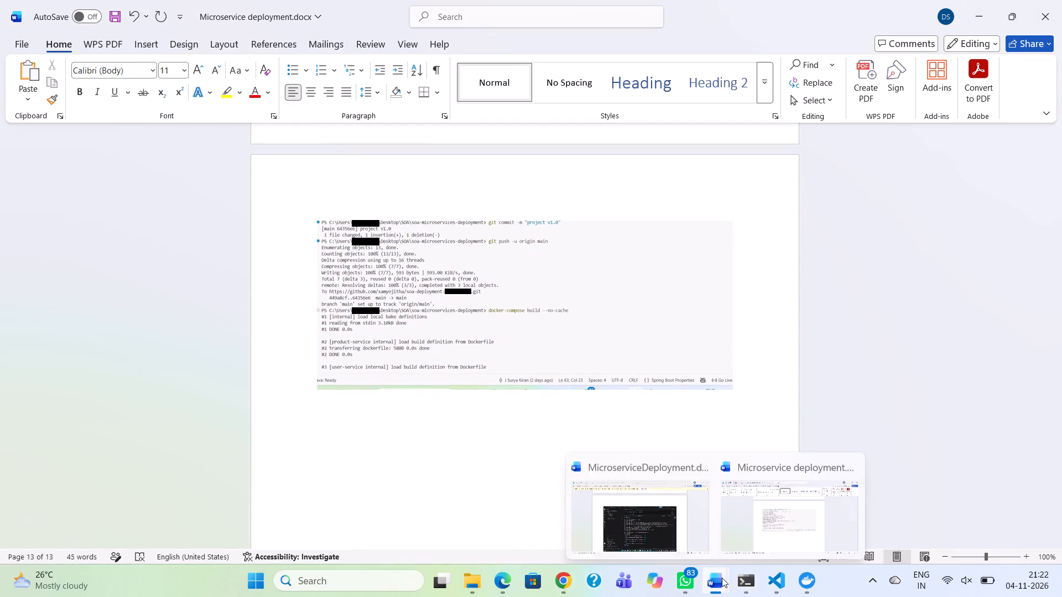
Consult the reference document MicroserviceDeployment.docx around the docker-compose build screenshot and its caption.
{"action": "left_click", "coordinate": [664, 507]}
{"action": "scroll", "coordinate": [600, 433], "scroll_direction": "down", "scroll_amount": 9}
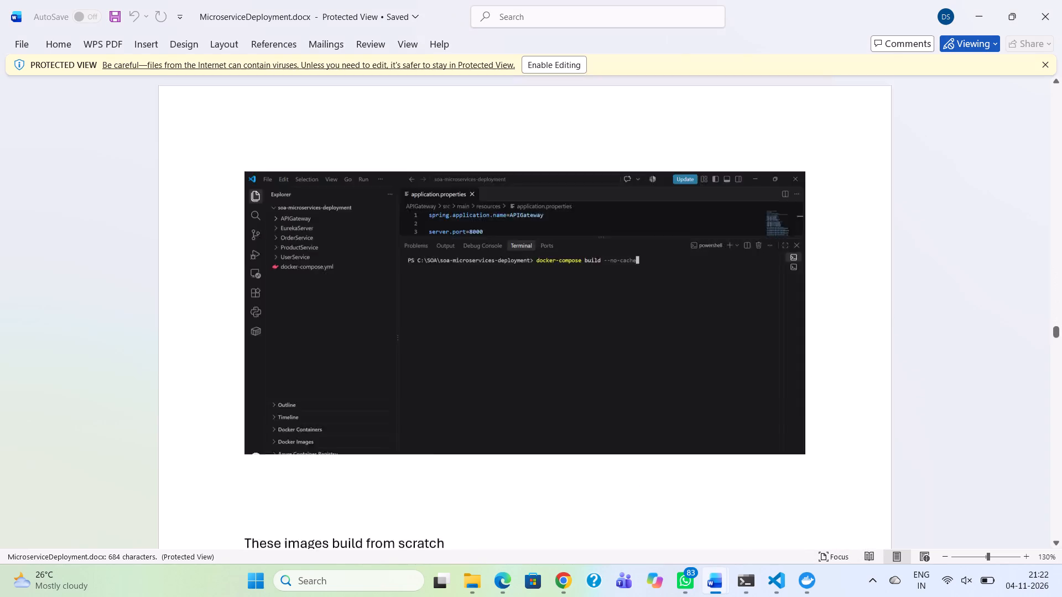
Copy the three paragraphs about building images from scratch, below the docker-compose build screenshot, from "These images build from scratch" to "created".
{"action": "scroll", "coordinate": [600, 433], "scroll_direction": "up", "scroll_amount": 1}
{"action": "scroll", "coordinate": [563, 437], "scroll_direction": "down", "scroll_amount": 2}
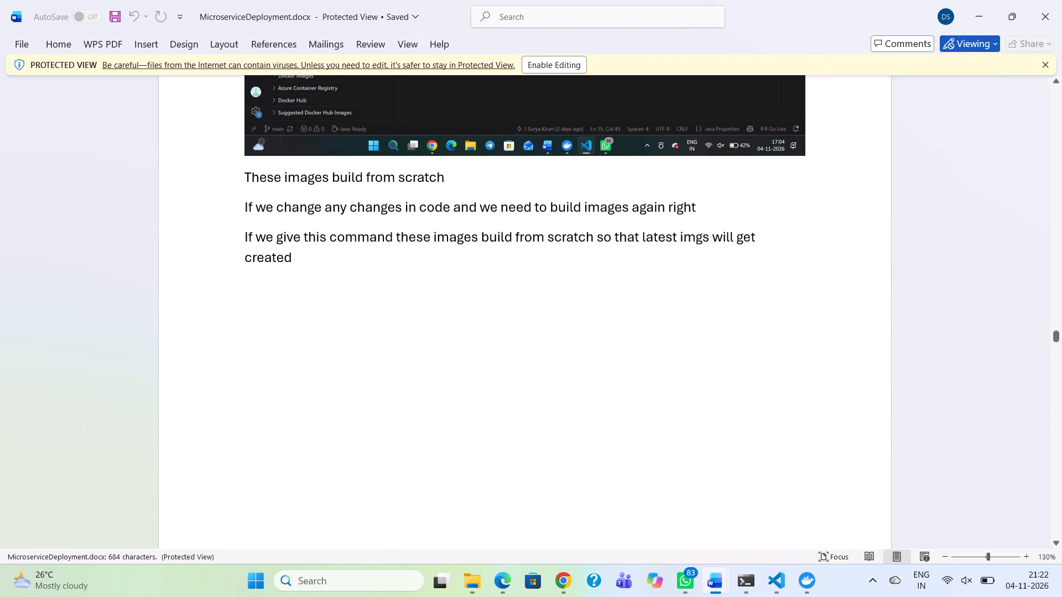
{"action": "left_click_drag", "start_coordinate": [247, 166], "coordinate": [305, 250]}
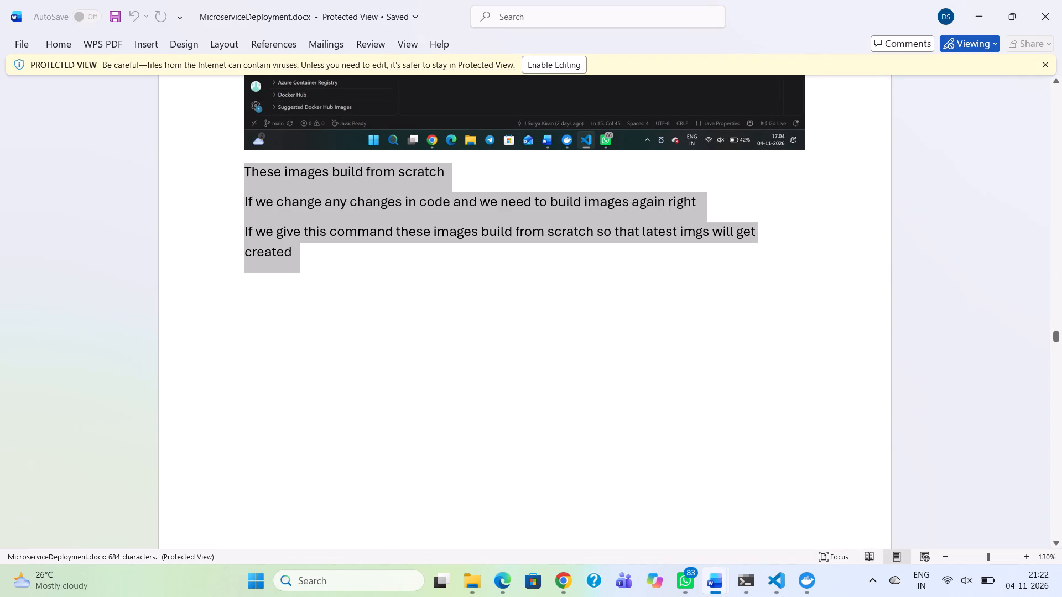
{"action": "left_click_drag", "start_coordinate": [305, 250], "coordinate": [306, 254]}
{"action": "key", "text": "ctrl+c"}
{"action": "key", "text": "ctrl+c"}
{"action": "key", "text": "ctrl+c"}
Switch to Microservice deployment.docx and paste the three copied paragraphs about building images from scratch below the docker-compose build screenshot.
{"action": "left_click", "coordinate": [775, 524]}
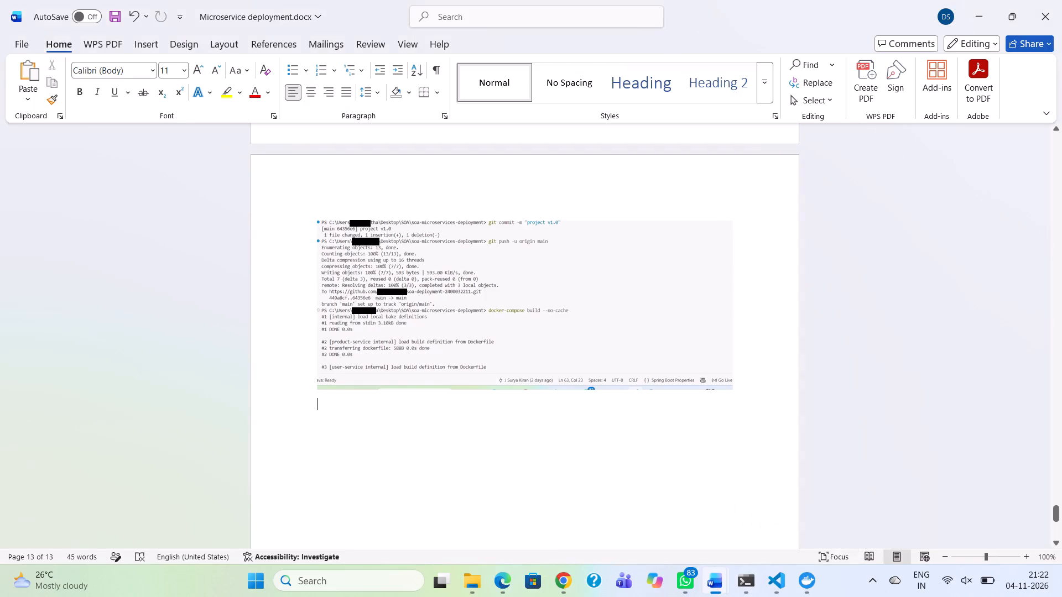
{"action": "key", "text": "ctrl+v"}
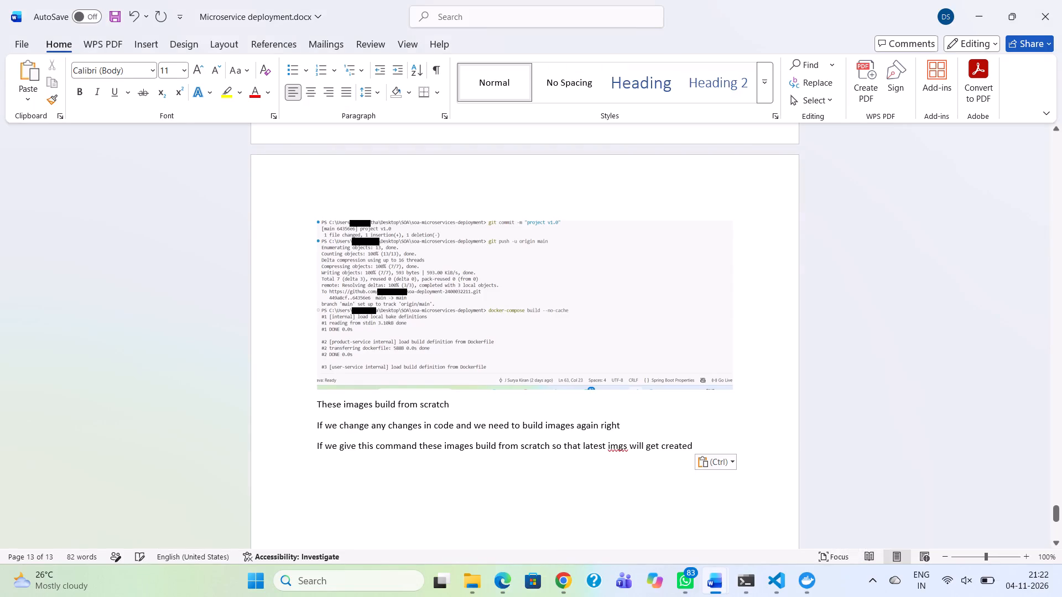
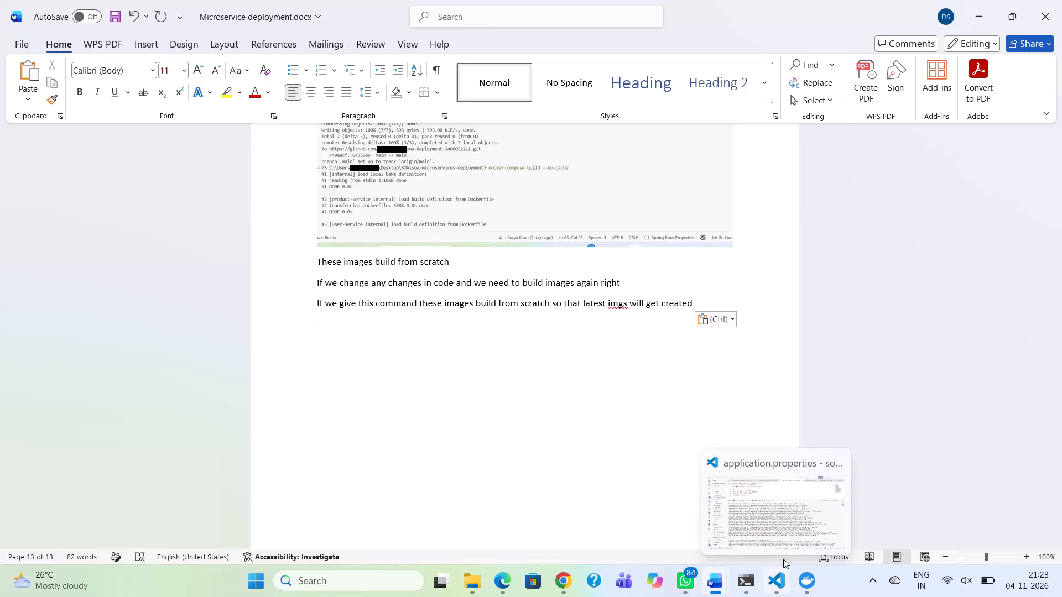
Switch to Visual Studio Code and look through the docker-compose build output in the terminal, moving towards its end.
{"action": "left_click", "coordinate": [789, 515]}
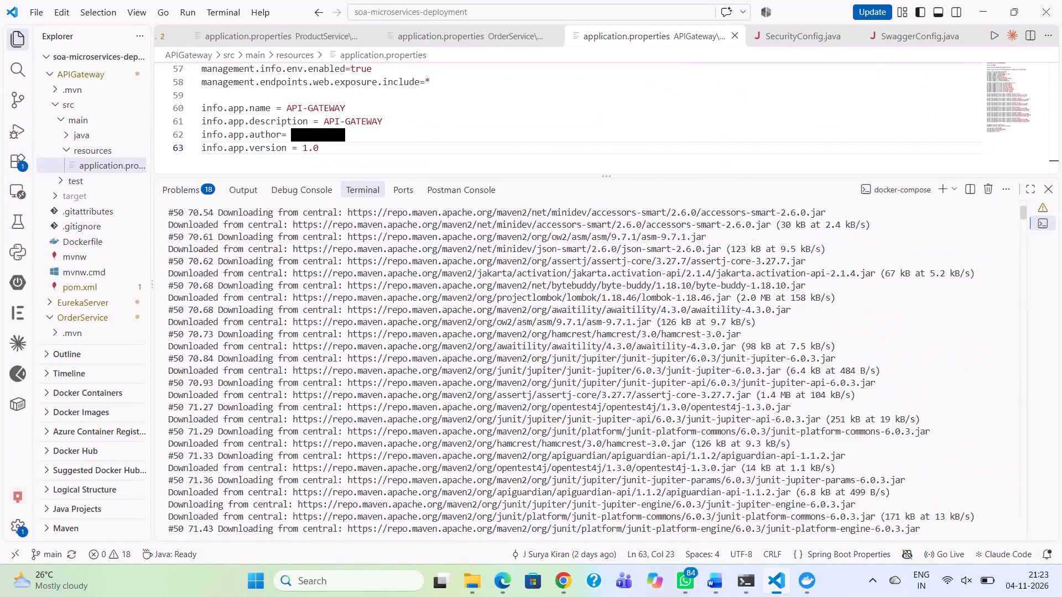
{"action": "scroll", "coordinate": [591, 428], "scroll_direction": "down", "scroll_amount": 9}
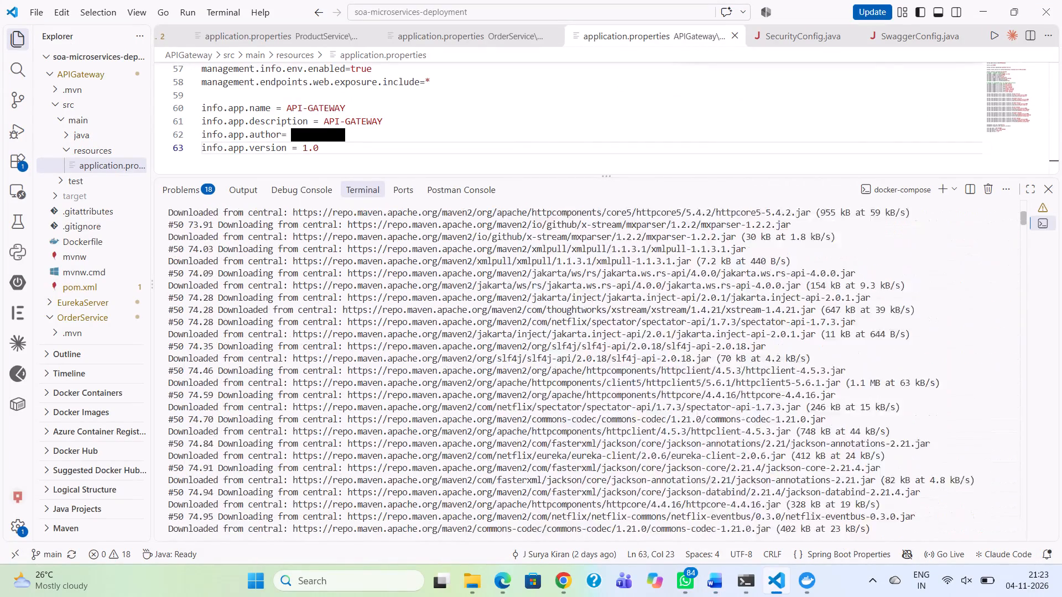
{"action": "scroll", "coordinate": [591, 428], "scroll_direction": "down", "scroll_amount": 6}
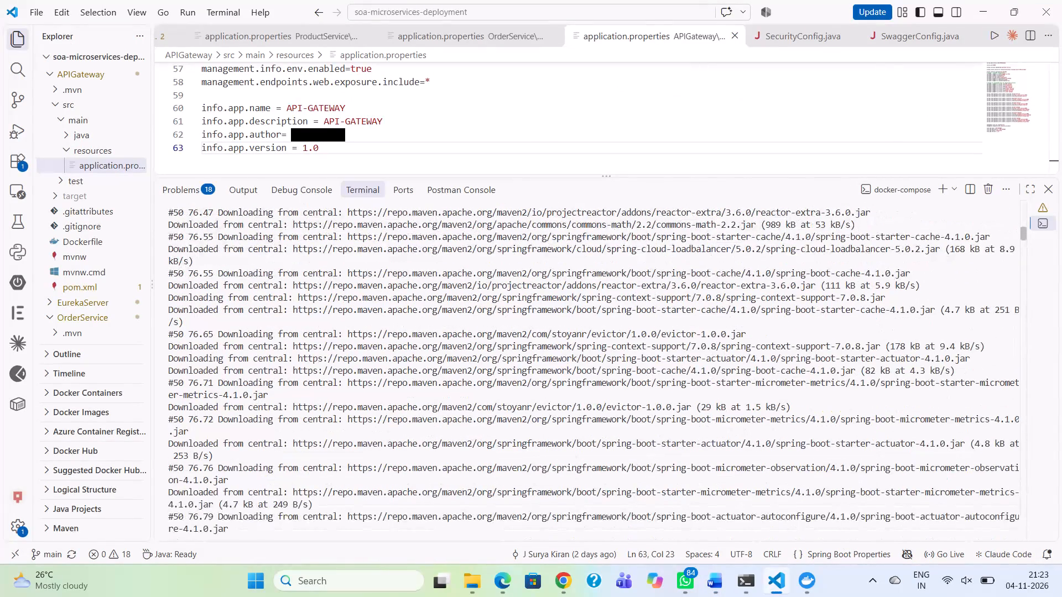
{"action": "scroll", "coordinate": [486, 505], "scroll_direction": "down", "scroll_amount": 20}
{"action": "scroll", "coordinate": [486, 505], "scroll_direction": "down", "scroll_amount": 9}
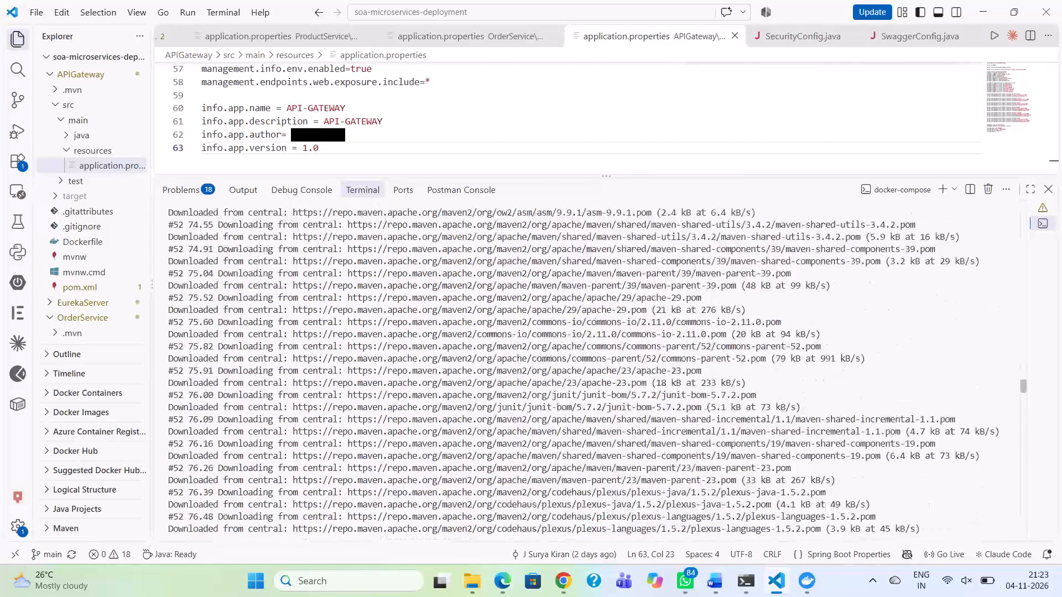
{"action": "scroll", "coordinate": [486, 505], "scroll_direction": "down", "scroll_amount": 18}
{"action": "scroll", "coordinate": [486, 505], "scroll_direction": "down", "scroll_amount": 3}
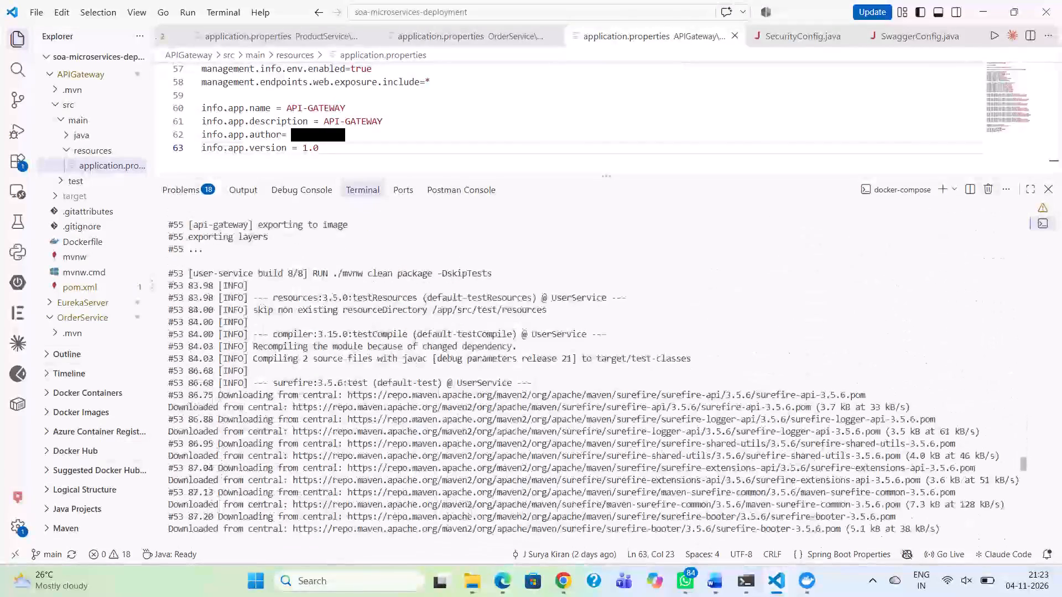
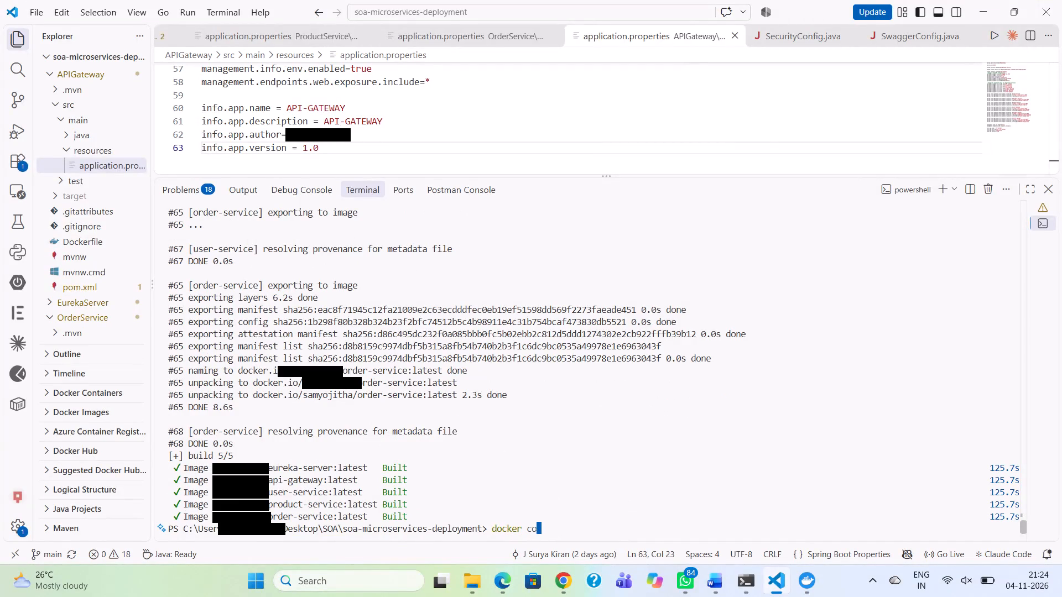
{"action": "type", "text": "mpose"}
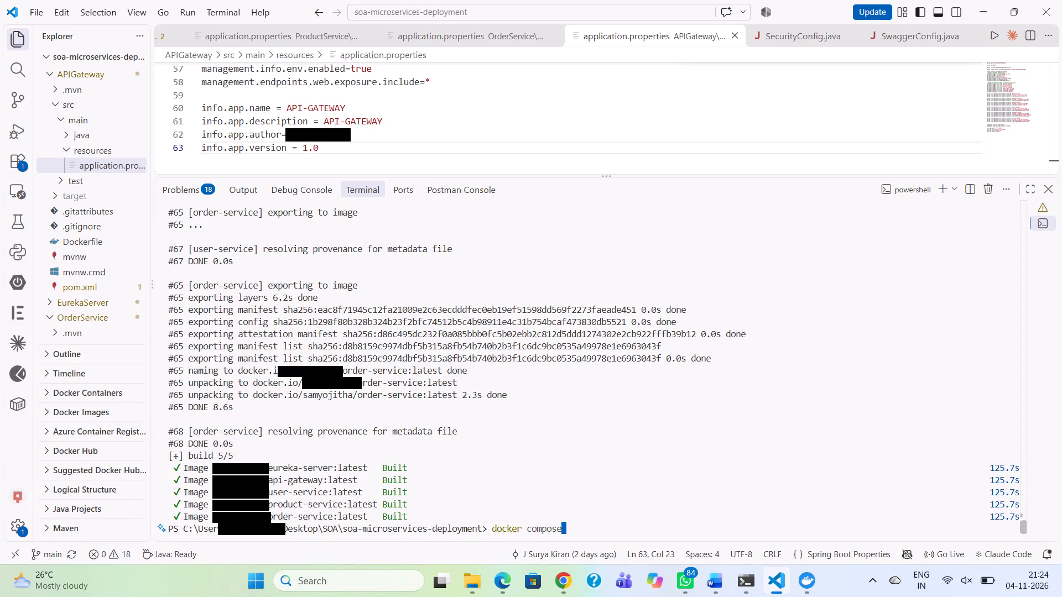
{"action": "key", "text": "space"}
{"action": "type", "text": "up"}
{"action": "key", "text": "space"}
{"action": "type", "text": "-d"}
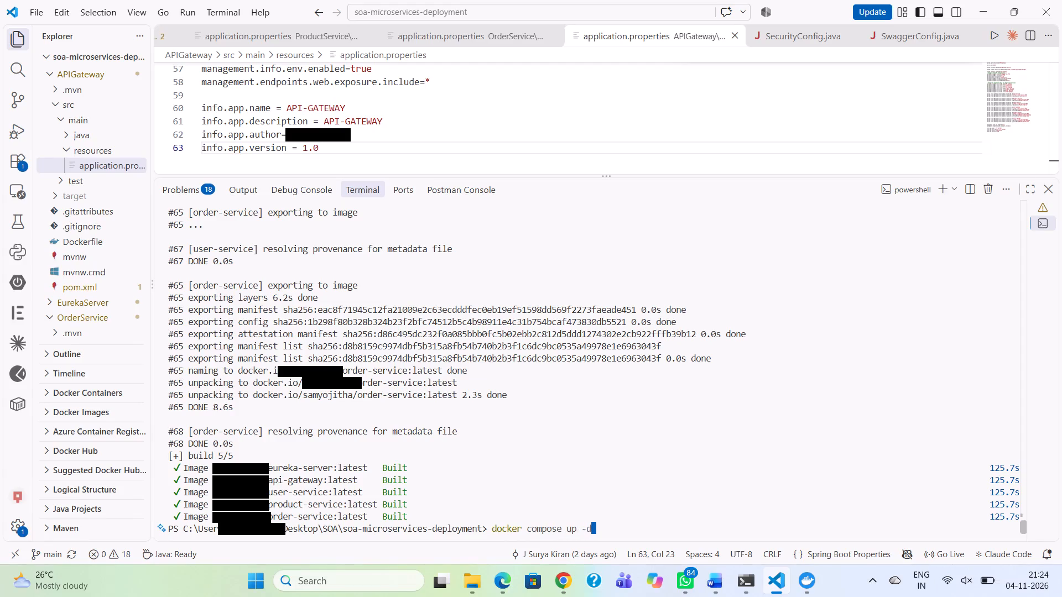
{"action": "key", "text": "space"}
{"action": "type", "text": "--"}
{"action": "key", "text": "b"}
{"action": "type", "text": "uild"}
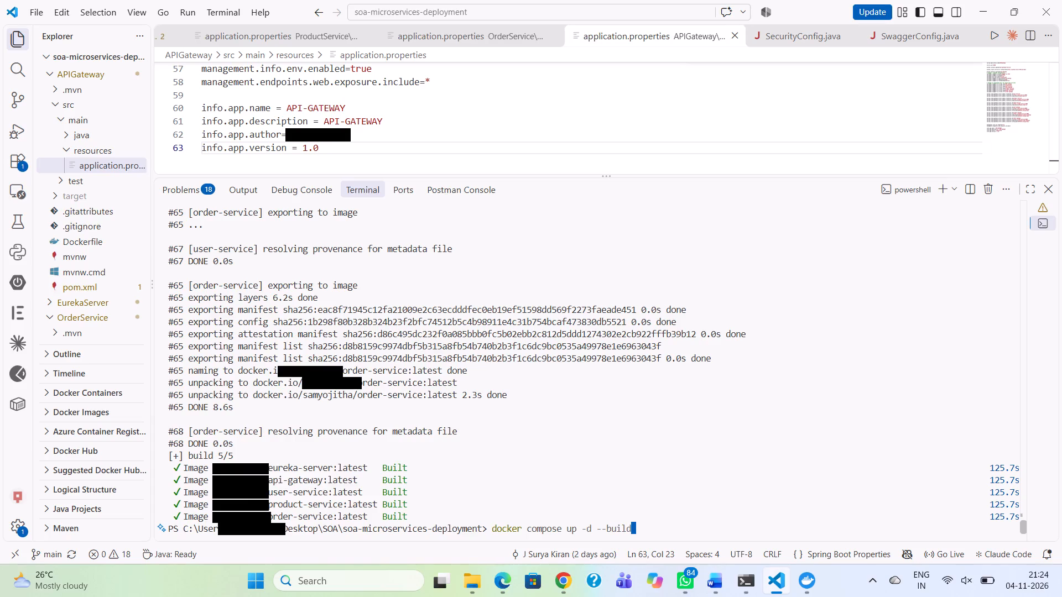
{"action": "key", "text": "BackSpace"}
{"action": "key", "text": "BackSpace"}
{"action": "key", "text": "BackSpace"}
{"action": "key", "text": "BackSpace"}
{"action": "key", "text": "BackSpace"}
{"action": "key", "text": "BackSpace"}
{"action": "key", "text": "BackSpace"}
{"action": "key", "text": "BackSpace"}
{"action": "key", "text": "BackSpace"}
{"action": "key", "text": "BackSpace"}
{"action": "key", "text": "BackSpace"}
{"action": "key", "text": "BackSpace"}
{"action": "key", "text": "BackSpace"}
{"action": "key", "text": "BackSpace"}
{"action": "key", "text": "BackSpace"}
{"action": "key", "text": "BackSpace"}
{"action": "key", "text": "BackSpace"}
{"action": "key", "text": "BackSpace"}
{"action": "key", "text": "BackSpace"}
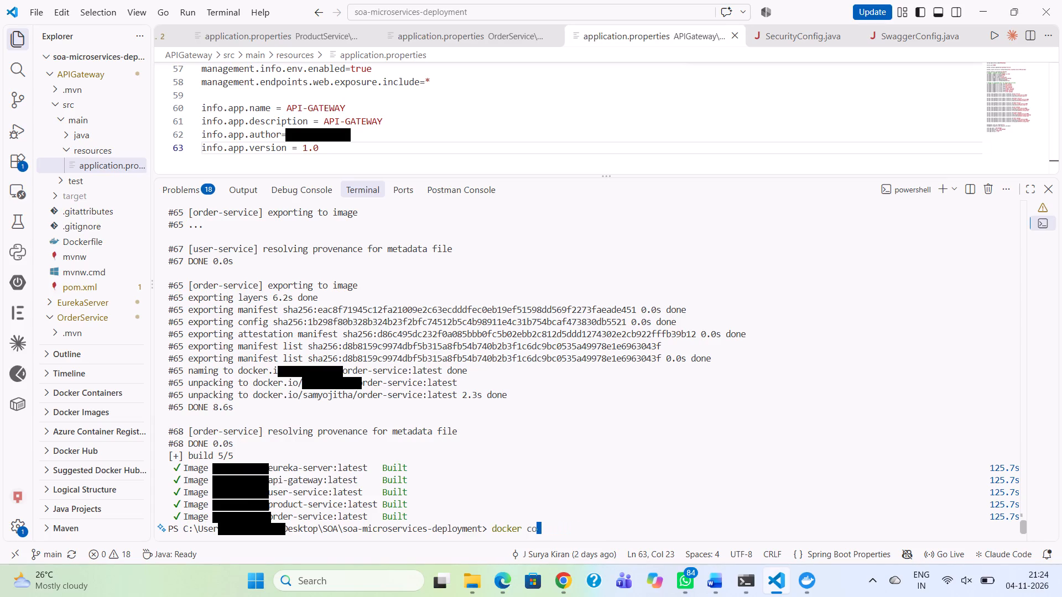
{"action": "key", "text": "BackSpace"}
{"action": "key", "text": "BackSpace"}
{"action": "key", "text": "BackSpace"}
Run docker-compose up -d --build in the terminal from the soa-microservices-deployment folder.
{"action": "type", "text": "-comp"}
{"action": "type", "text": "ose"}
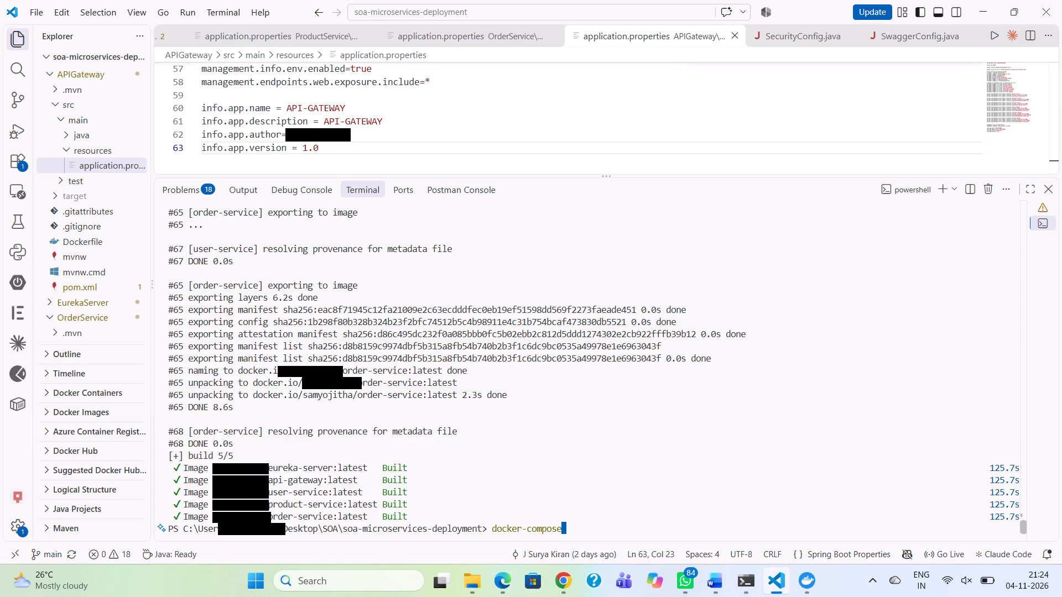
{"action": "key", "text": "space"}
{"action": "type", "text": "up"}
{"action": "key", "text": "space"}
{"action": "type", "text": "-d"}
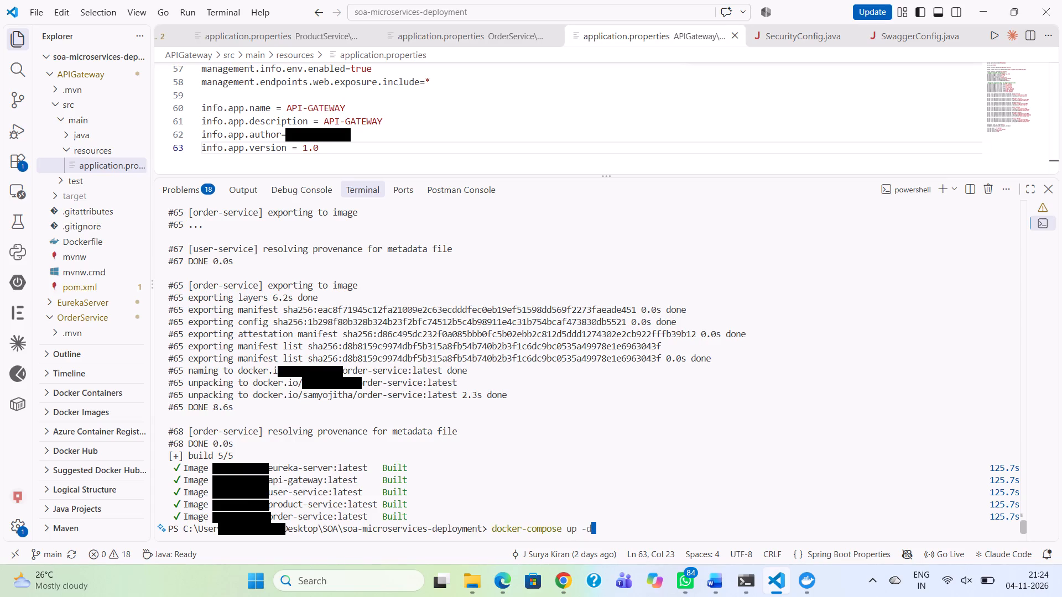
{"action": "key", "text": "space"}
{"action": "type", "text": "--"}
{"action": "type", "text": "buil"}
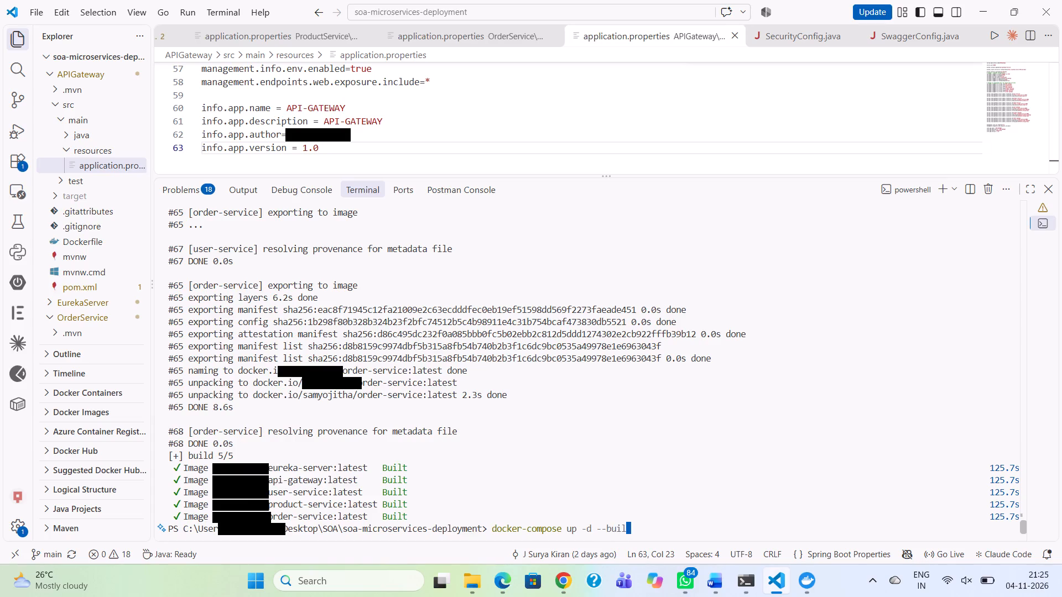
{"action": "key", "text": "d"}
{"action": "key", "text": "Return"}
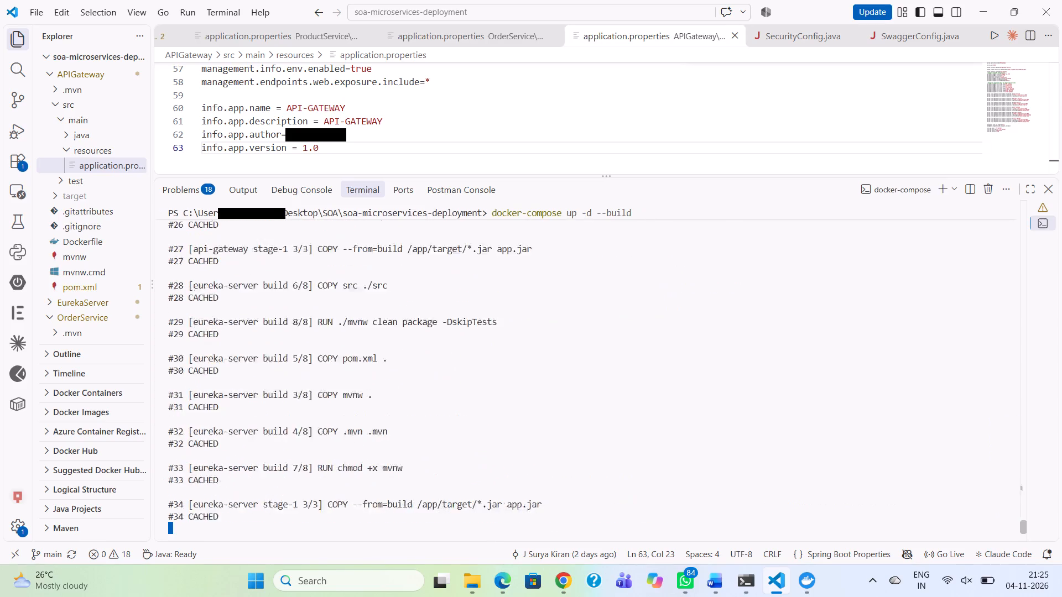
Capture a full-screen screenshot with the docker-compose up -d --build command and the first lines of its output in the terminal.
{"action": "scroll", "coordinate": [766, 446], "scroll_direction": "down", "scroll_amount": 1}
{"action": "scroll", "coordinate": [766, 446], "scroll_direction": "up", "scroll_amount": 9}
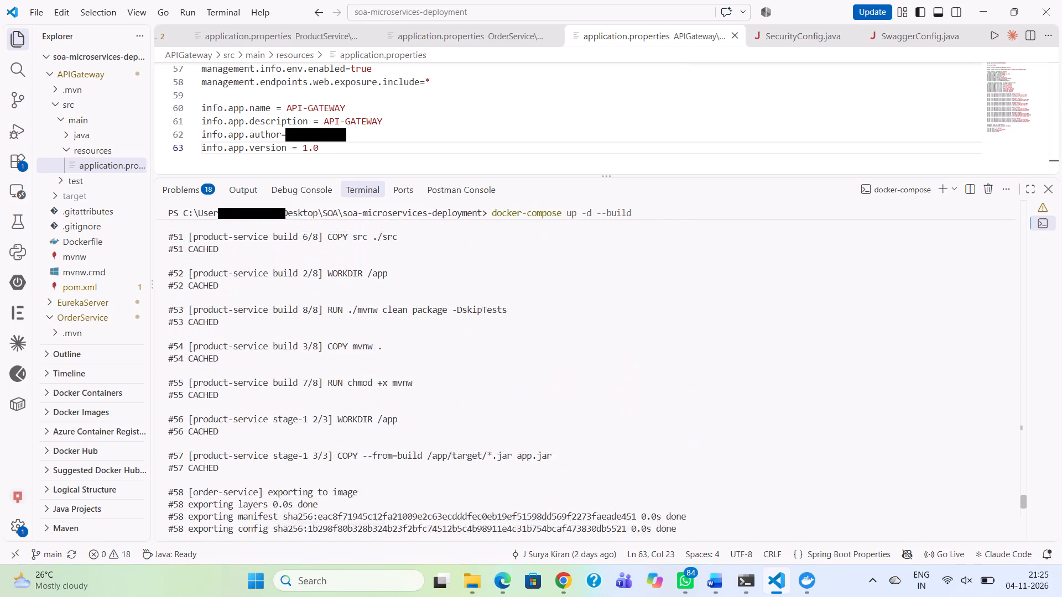
{"action": "scroll", "coordinate": [766, 446], "scroll_direction": "up", "scroll_amount": 1}
{"action": "scroll", "coordinate": [766, 446], "scroll_direction": "down", "scroll_amount": 4}
{"action": "scroll", "coordinate": [766, 446], "scroll_direction": "up", "scroll_amount": 1}
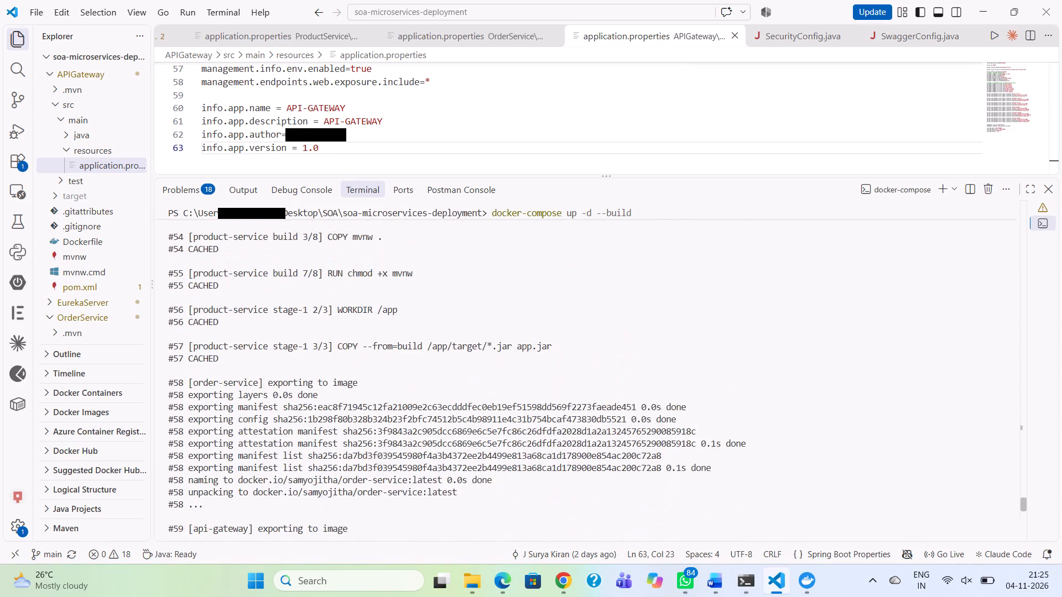
{"action": "scroll", "coordinate": [766, 446], "scroll_direction": "up", "scroll_amount": 9}
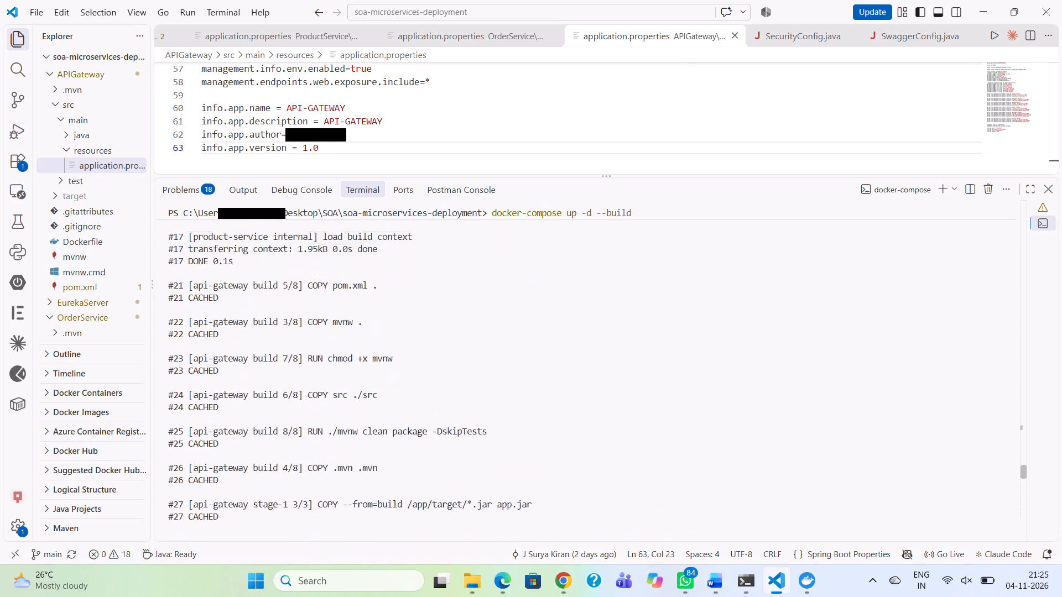
{"action": "scroll", "coordinate": [766, 446], "scroll_direction": "up", "scroll_amount": 6}
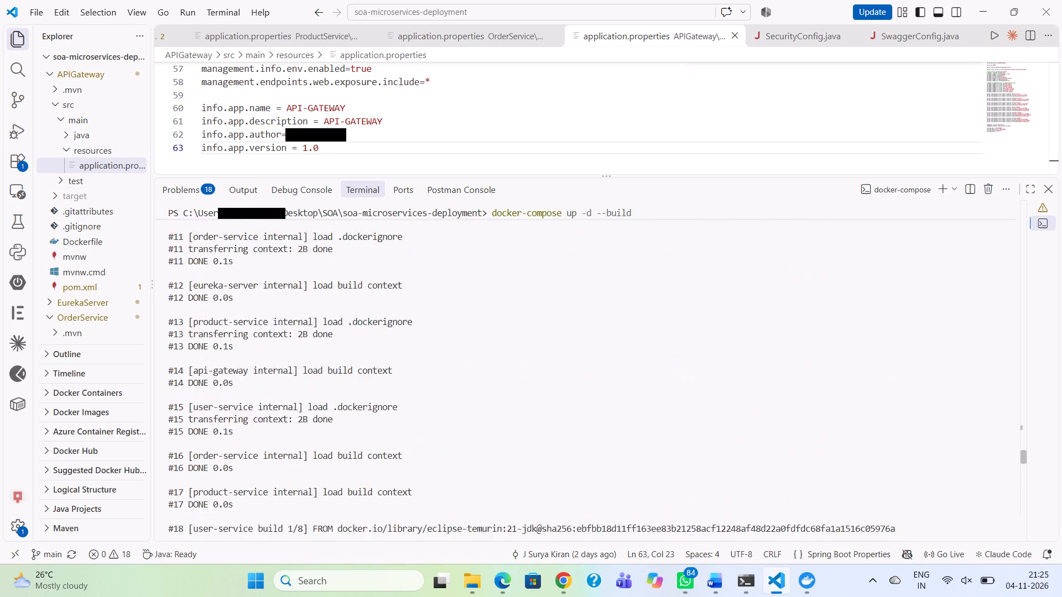
{"action": "scroll", "coordinate": [766, 446], "scroll_direction": "up", "scroll_amount": 6}
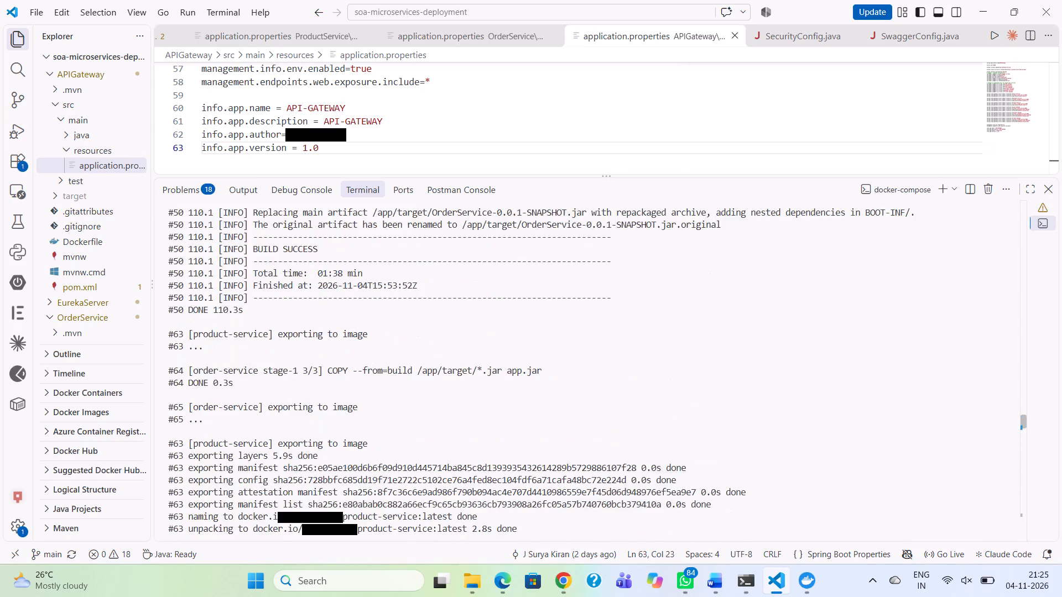
{"action": "scroll", "coordinate": [766, 446], "scroll_direction": "up", "scroll_amount": 4}
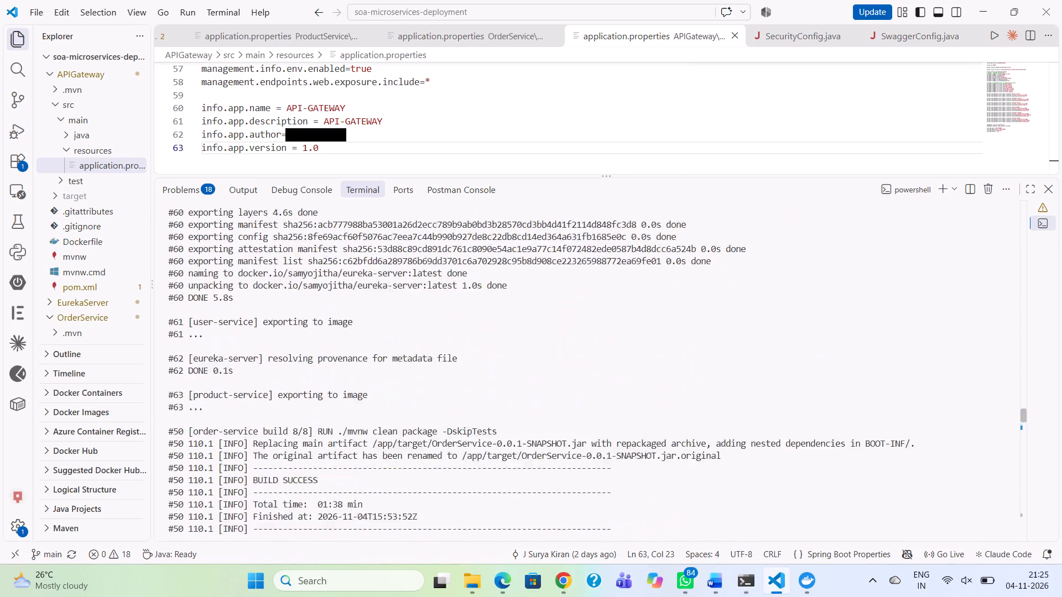
{"action": "scroll", "coordinate": [766, 446], "scroll_direction": "up", "scroll_amount": 4}
{"action": "scroll", "coordinate": [766, 446], "scroll_direction": "down", "scroll_amount": 3}
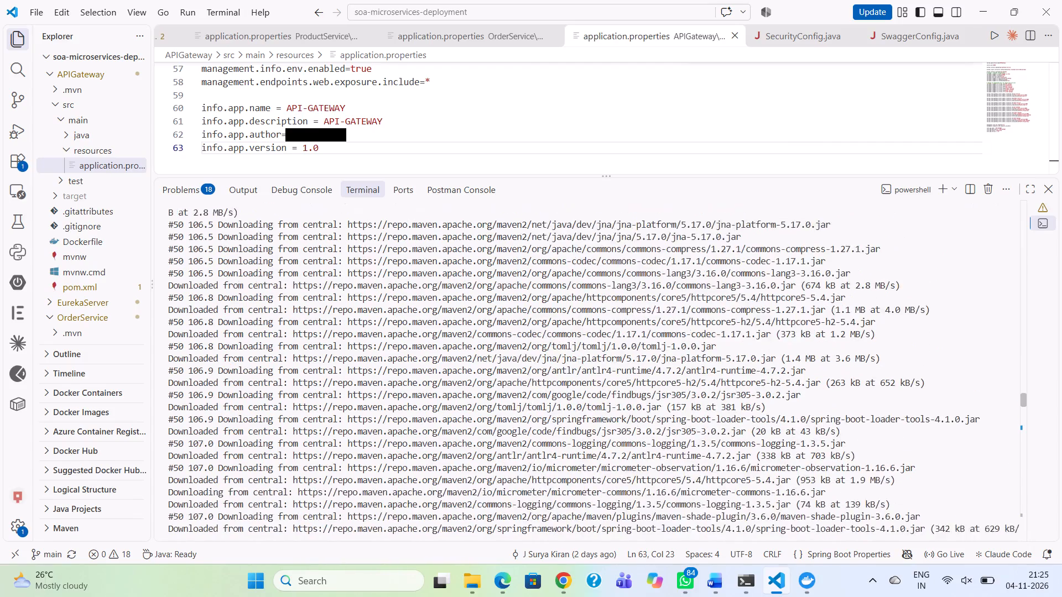
{"action": "scroll", "coordinate": [766, 446], "scroll_direction": "down", "scroll_amount": 12}
{"action": "scroll", "coordinate": [766, 446], "scroll_direction": "up", "scroll_amount": 2}
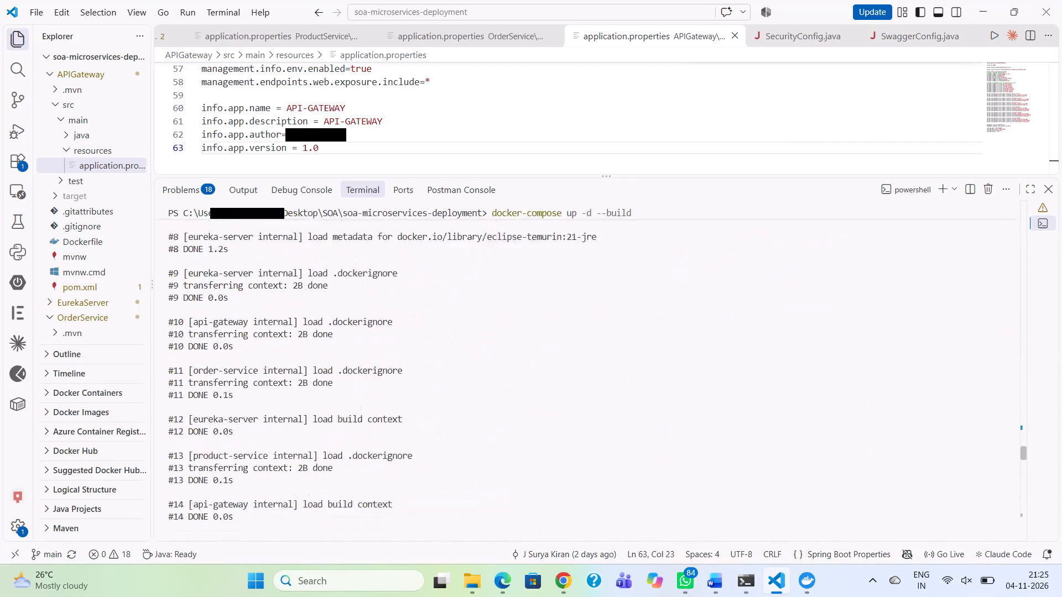
{"action": "scroll", "coordinate": [766, 446], "scroll_direction": "up", "scroll_amount": 6}
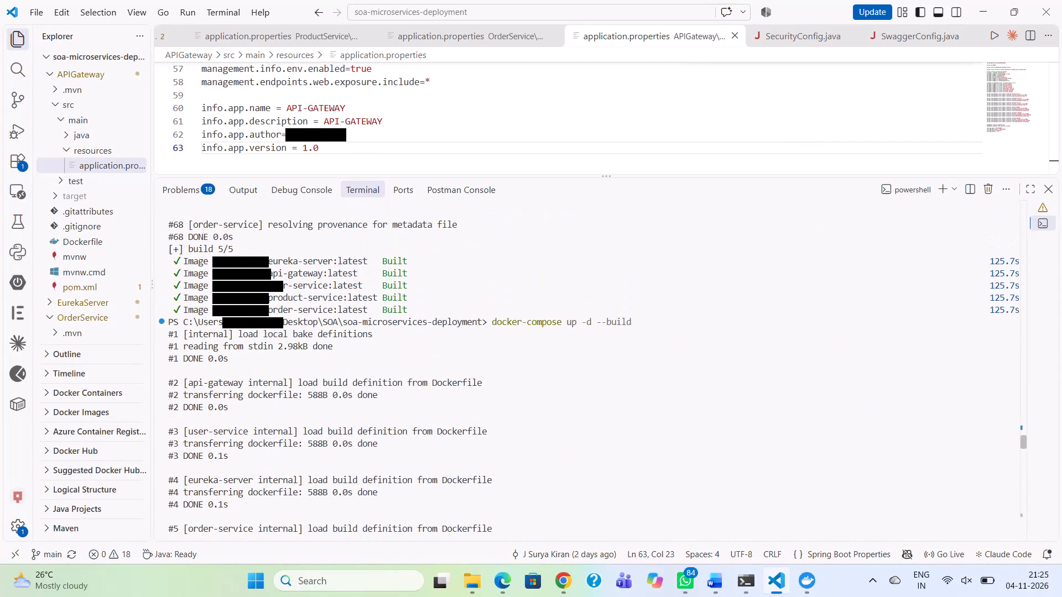
{"action": "key", "text": "super+Print"}
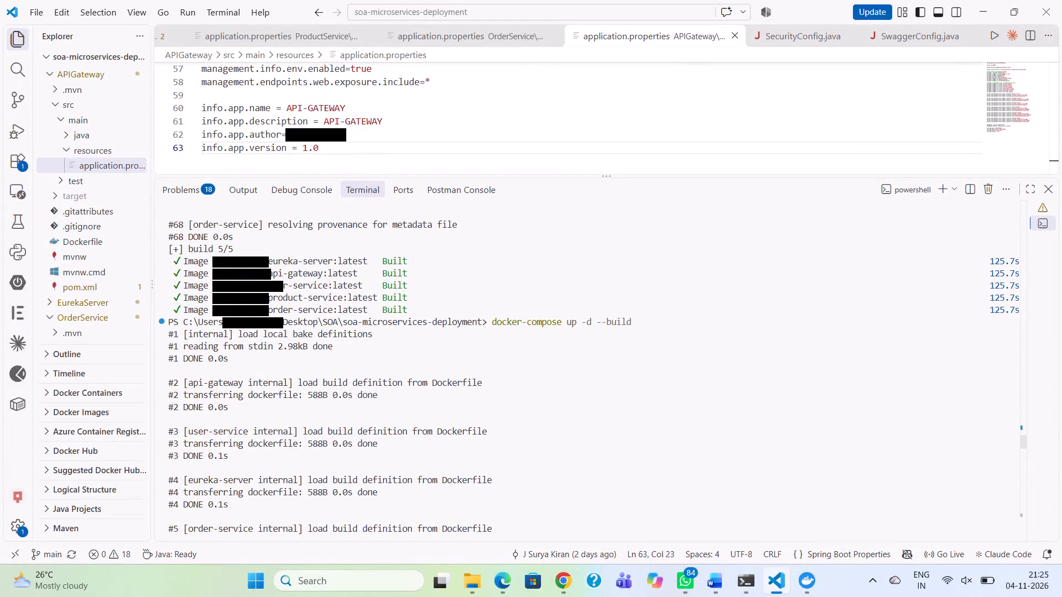
Paste the terminal screenshot into Microservice deployment.docx, below the paragraph ending "latest imgs will get created".
{"action": "left_click", "coordinate": [720, 584]}
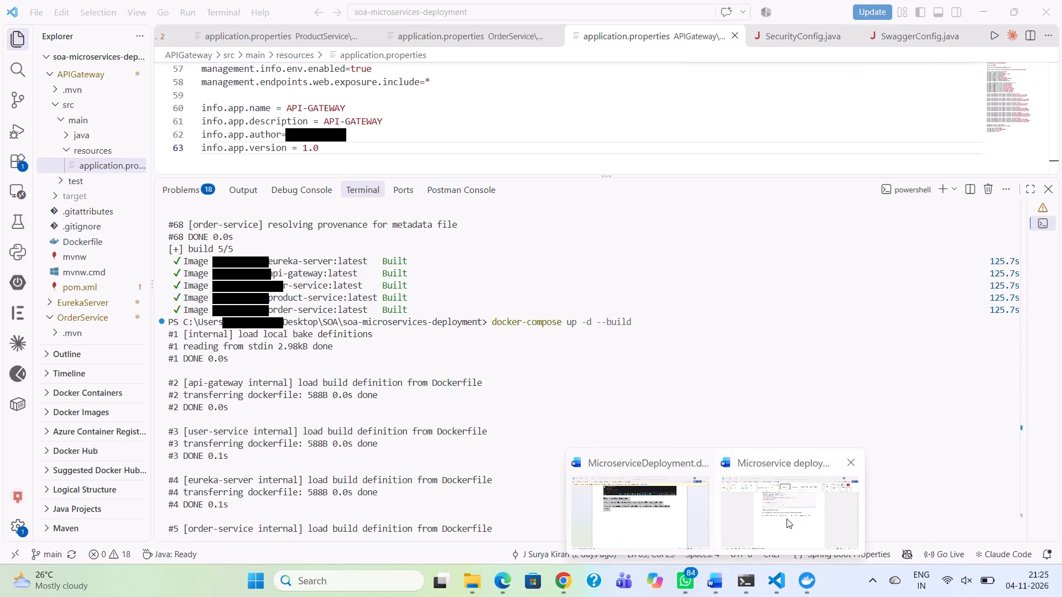
{"action": "left_click", "coordinate": [787, 519]}
{"action": "key", "text": "ctrl+v"}
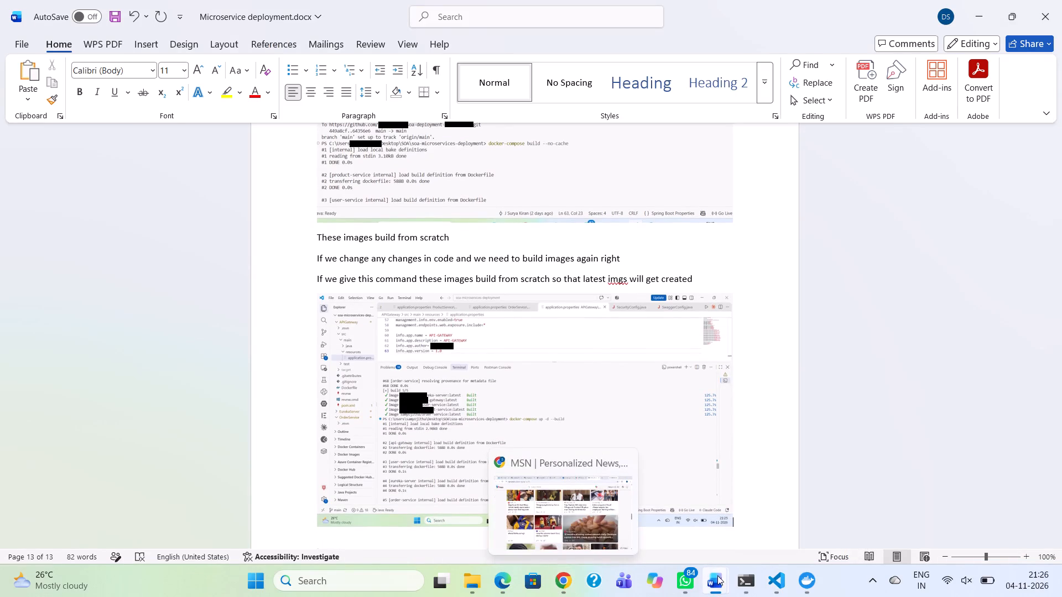
Switch to the reference document MicroserviceDeployment.docx and deselect the copied paragraphs about building images from scratch.
{"action": "left_click", "coordinate": [644, 519]}
{"action": "left_click", "coordinate": [425, 375]}
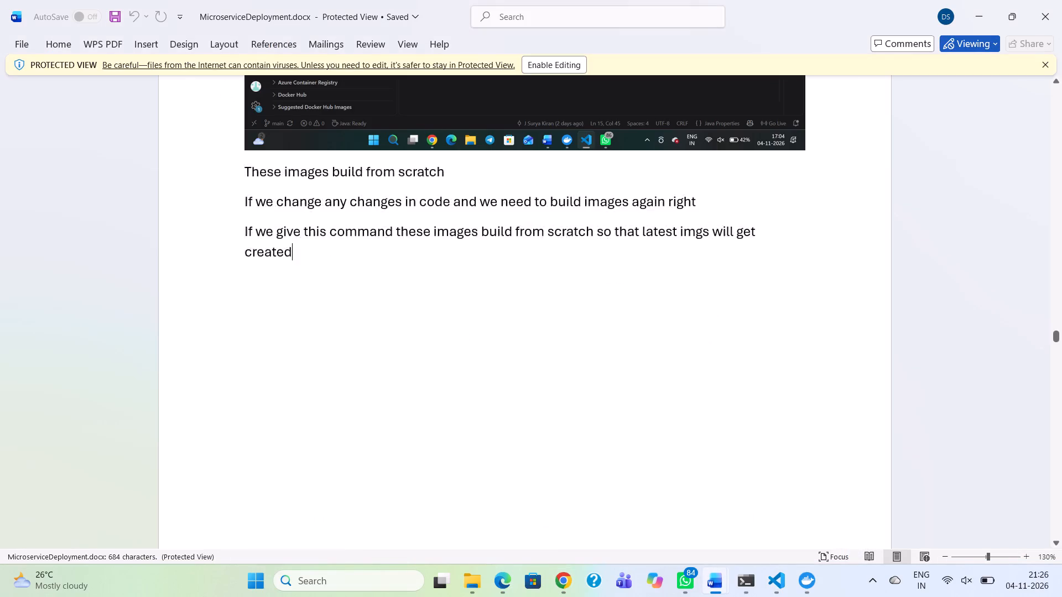
Copy the three lines from "After this command" to "Automatically containers get started" into Microservice deployment.docx, below the docker-compose up screenshot.
{"action": "scroll", "coordinate": [425, 375], "scroll_direction": "down", "scroll_amount": 4}
{"action": "scroll", "coordinate": [425, 375], "scroll_direction": "up", "scroll_amount": 2}
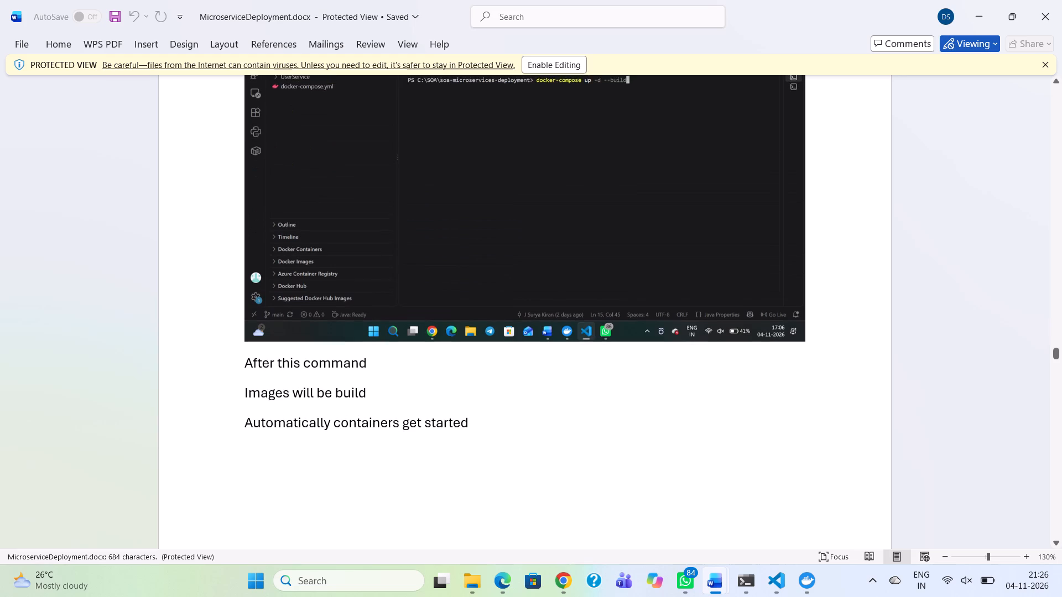
{"action": "left_click_drag", "start_coordinate": [243, 362], "coordinate": [406, 422]}
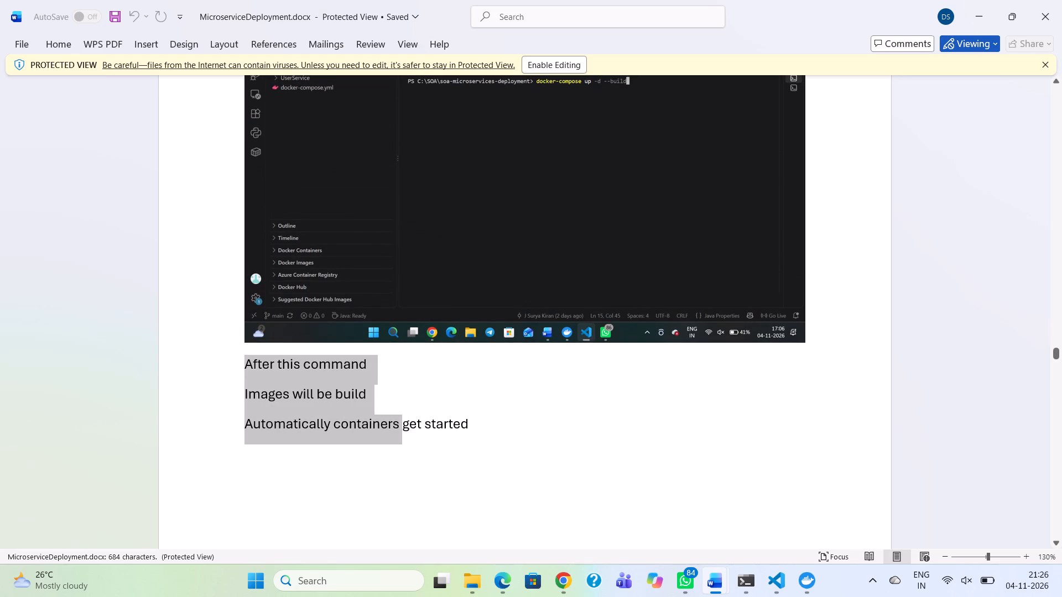
{"action": "left_click_drag", "start_coordinate": [406, 422], "coordinate": [480, 436]}
{"action": "key", "text": "ctrl+c"}
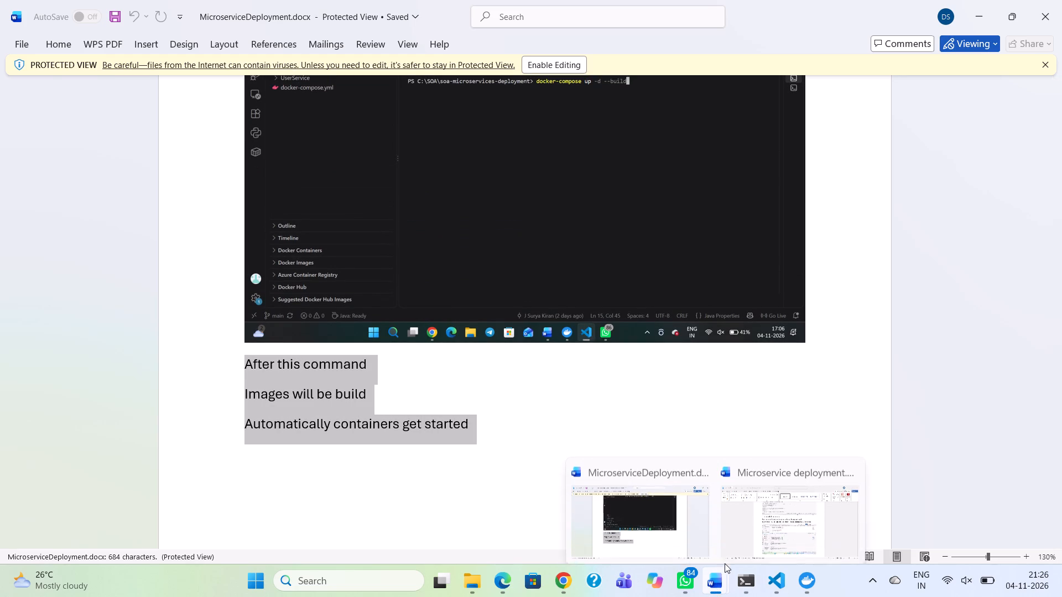
{"action": "left_click", "coordinate": [794, 511]}
{"action": "key", "text": "Return"}
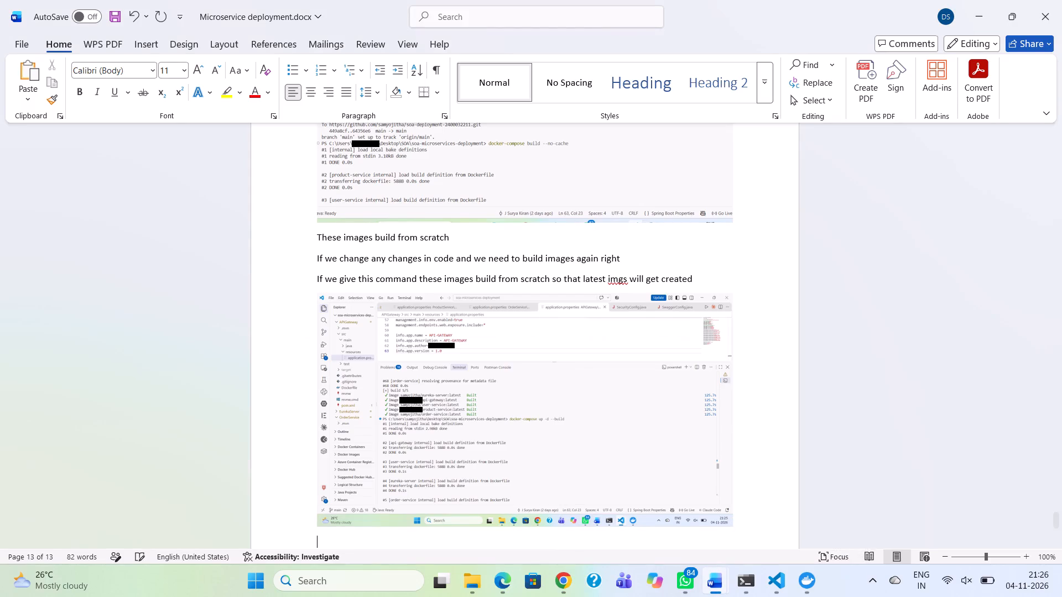
{"action": "key", "text": "ctrl+v"}
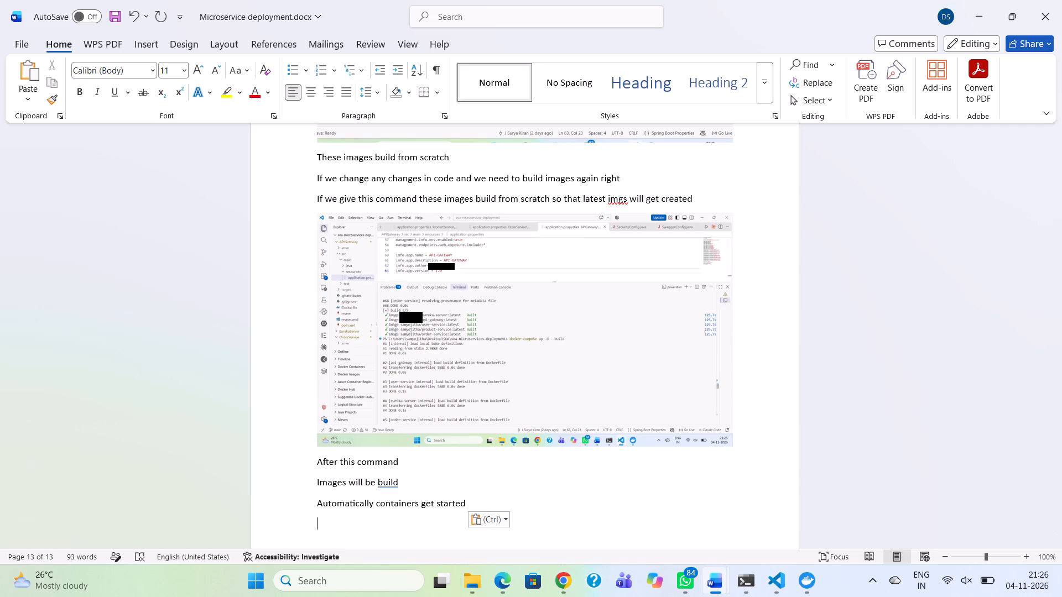
Capture the end of the docker-compose up output in the VS Code terminal and paste the screenshot below "Automatically containers get started" in Microservice deployment.docx.
{"action": "left_click", "coordinate": [803, 523]}
{"action": "left_click", "coordinate": [788, 514]}
{"action": "scroll", "coordinate": [565, 370], "scroll_direction": "down", "scroll_amount": 9}
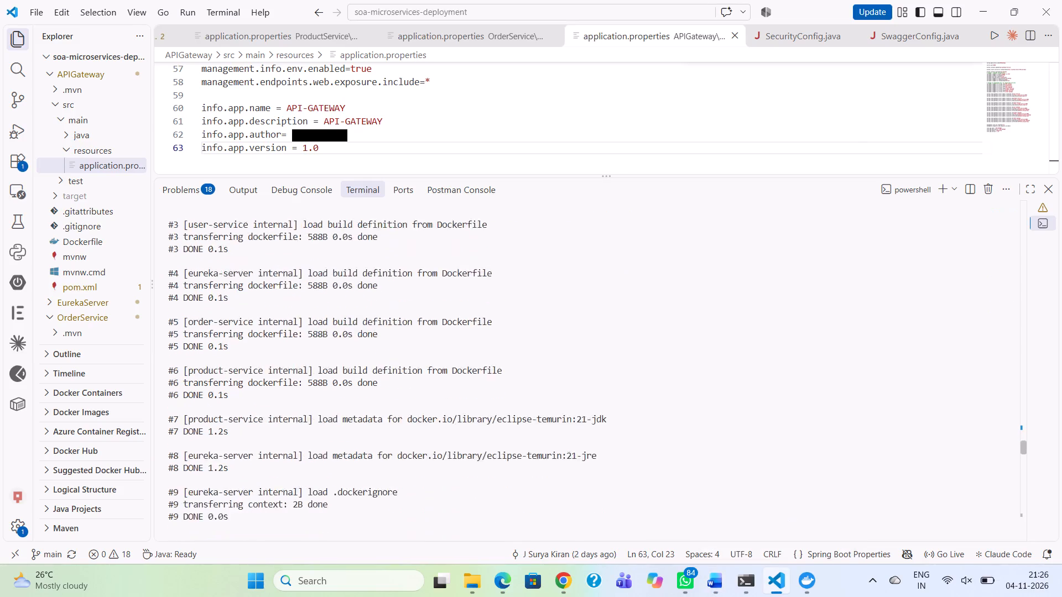
{"action": "scroll", "coordinate": [565, 370], "scroll_direction": "down", "scroll_amount": 20}
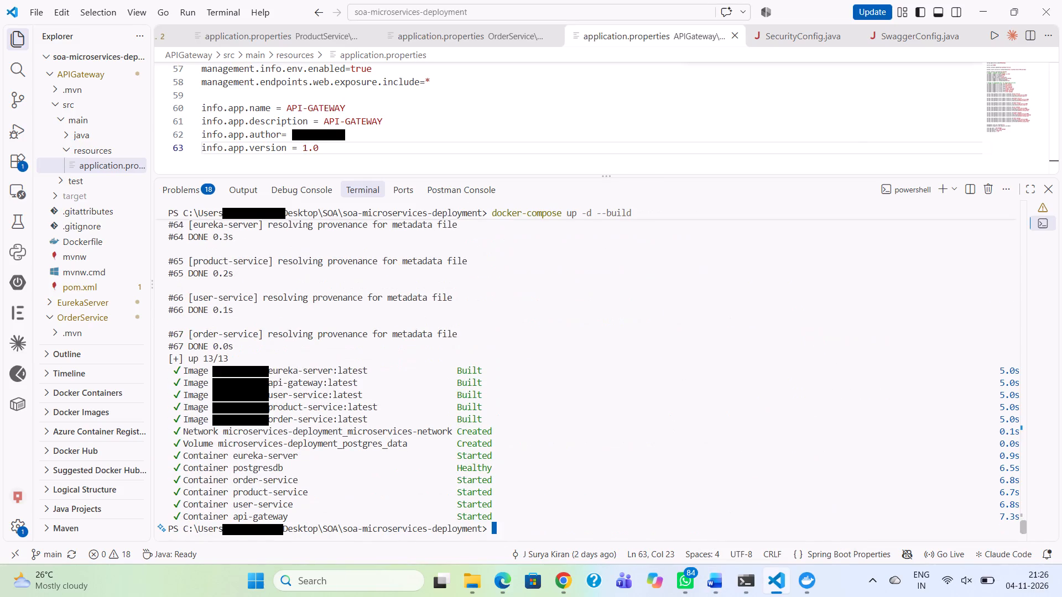
{"action": "key", "text": "super+Print"}
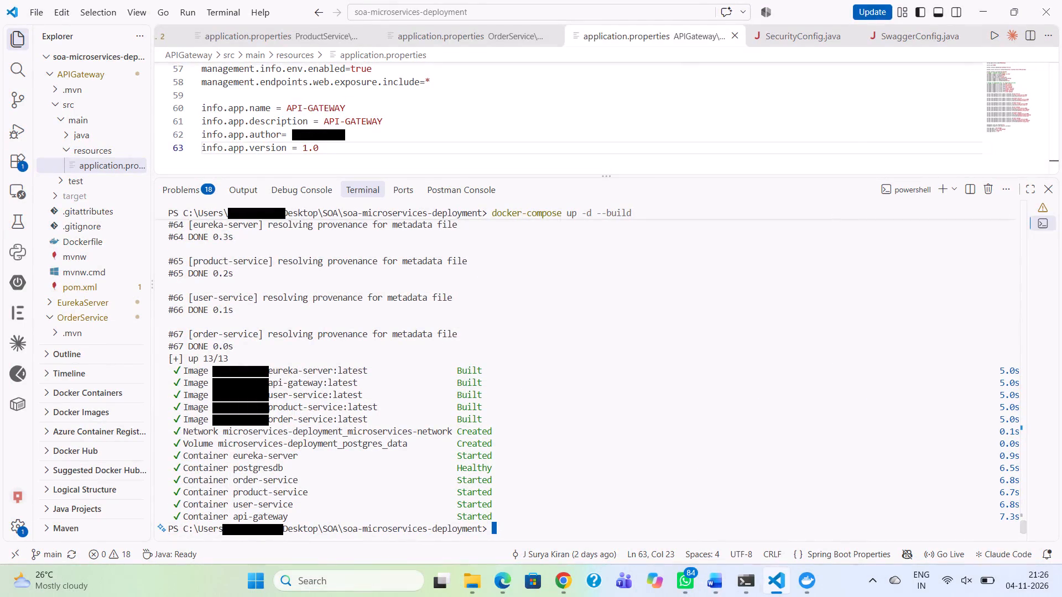
{"action": "left_click", "coordinate": [713, 581]}
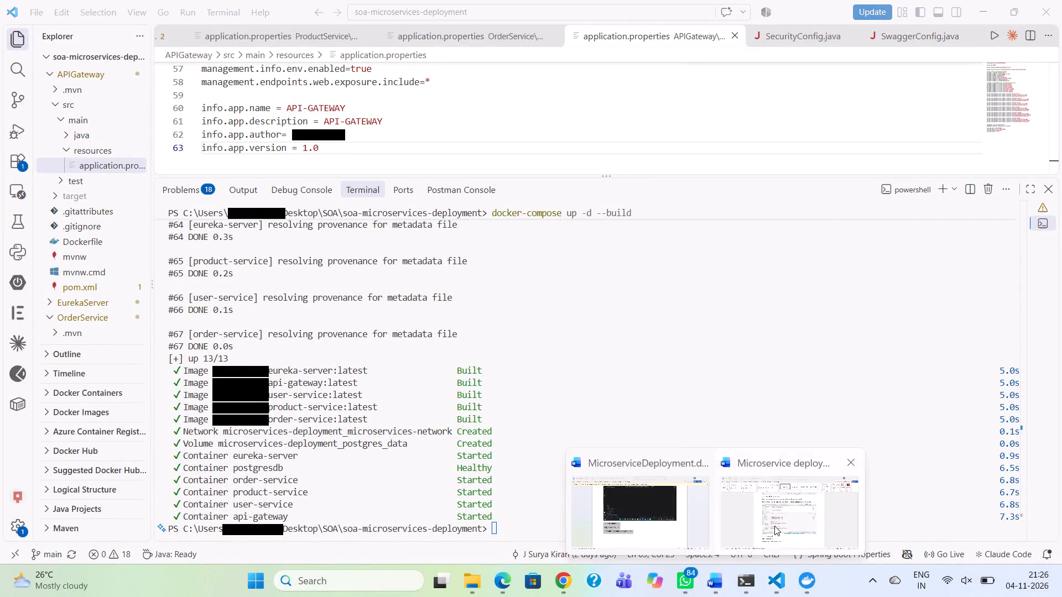
{"action": "left_click", "coordinate": [772, 512]}
{"action": "key", "text": "ctrl+v"}
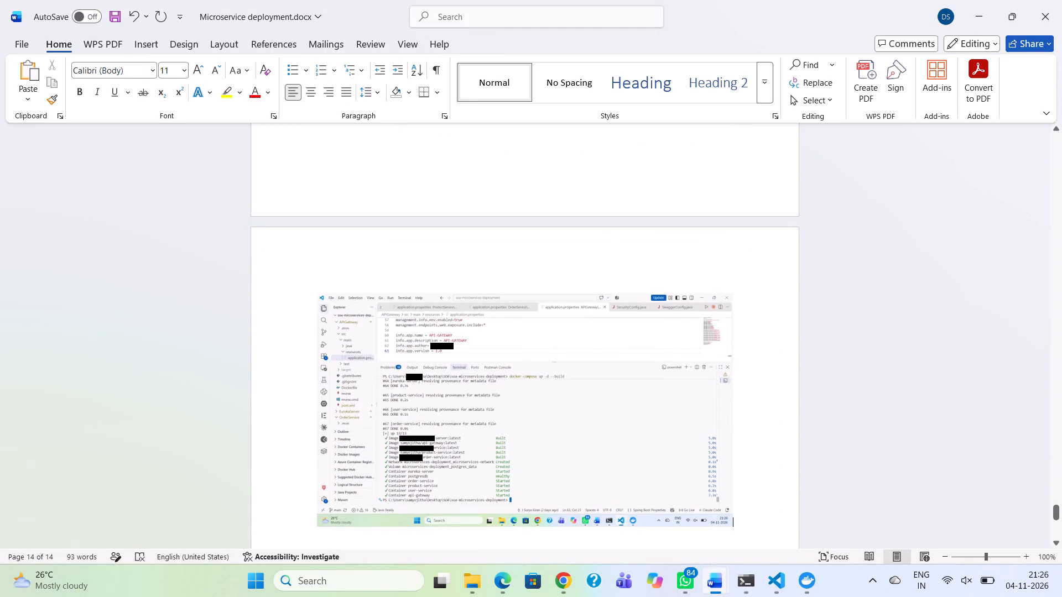
Add the caption "Postgres is healthy" below the pasted terminal screenshot.
{"action": "scroll", "coordinate": [546, 510], "scroll_direction": "down", "scroll_amount": 1}
{"action": "key", "text": "Return"}
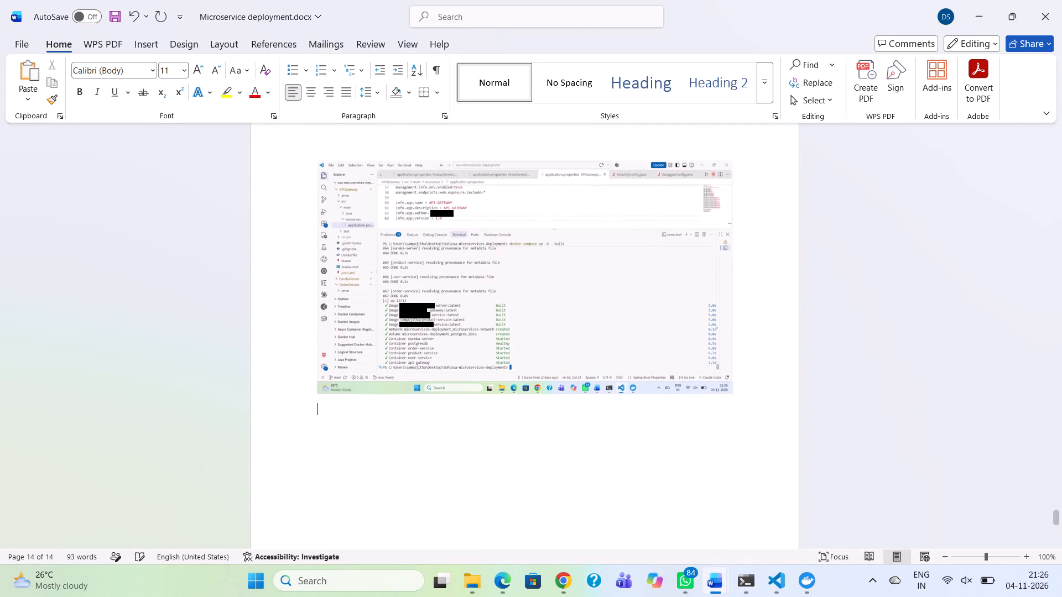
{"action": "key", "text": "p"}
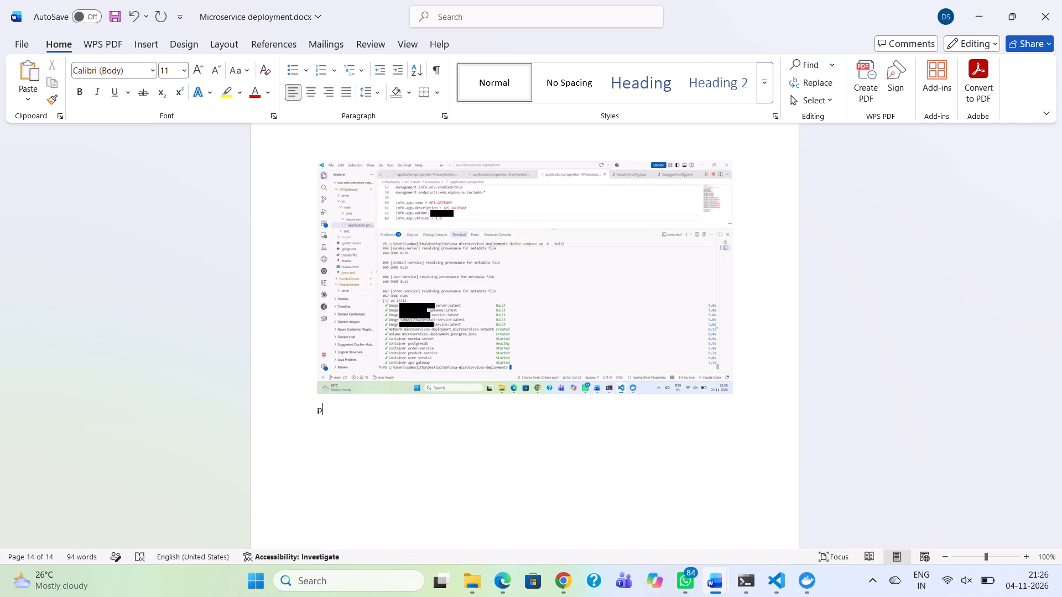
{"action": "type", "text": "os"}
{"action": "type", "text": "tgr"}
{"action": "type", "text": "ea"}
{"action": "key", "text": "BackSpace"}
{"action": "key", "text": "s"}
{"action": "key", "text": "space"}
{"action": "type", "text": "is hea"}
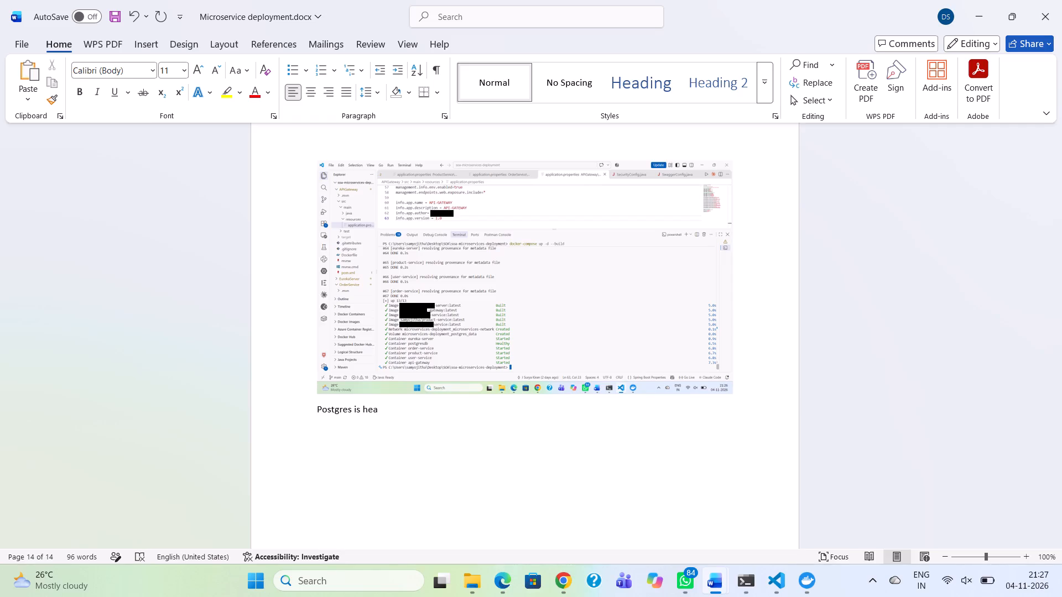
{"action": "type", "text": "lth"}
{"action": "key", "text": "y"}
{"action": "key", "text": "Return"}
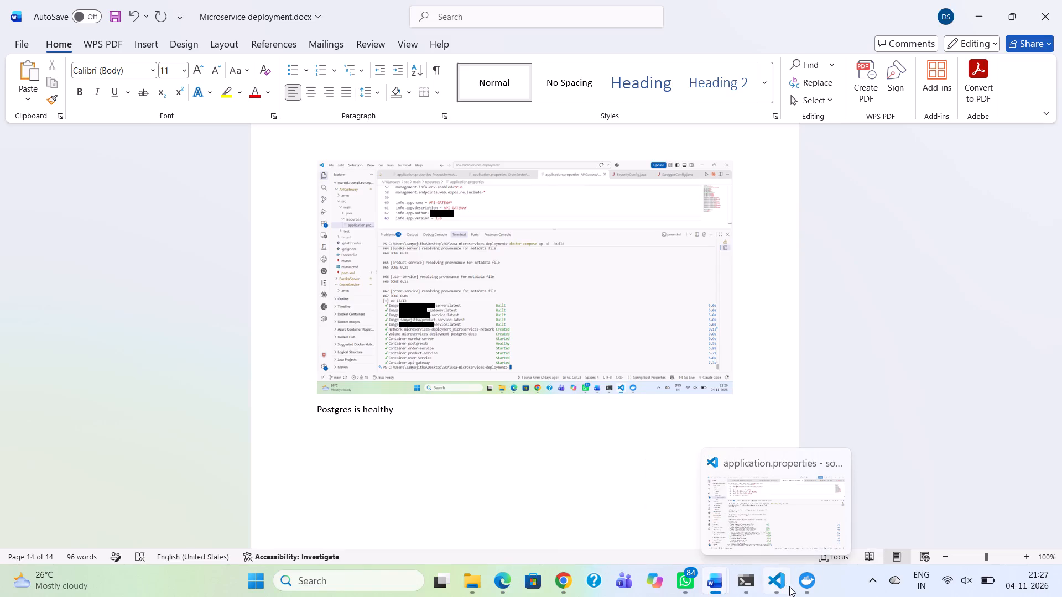
Capture Docker Desktop's container list with the microservices group expanded and paste the screenshot below "Postgres is healthy" in Microservice deployment.docx.
{"action": "left_click", "coordinate": [806, 584]}
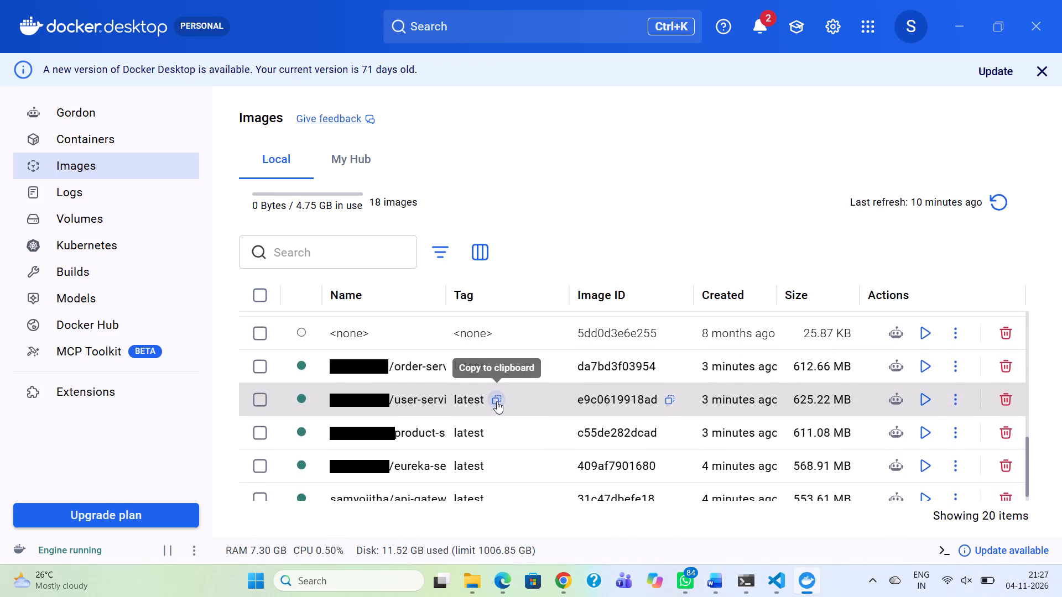
{"action": "left_click", "coordinate": [94, 136]}
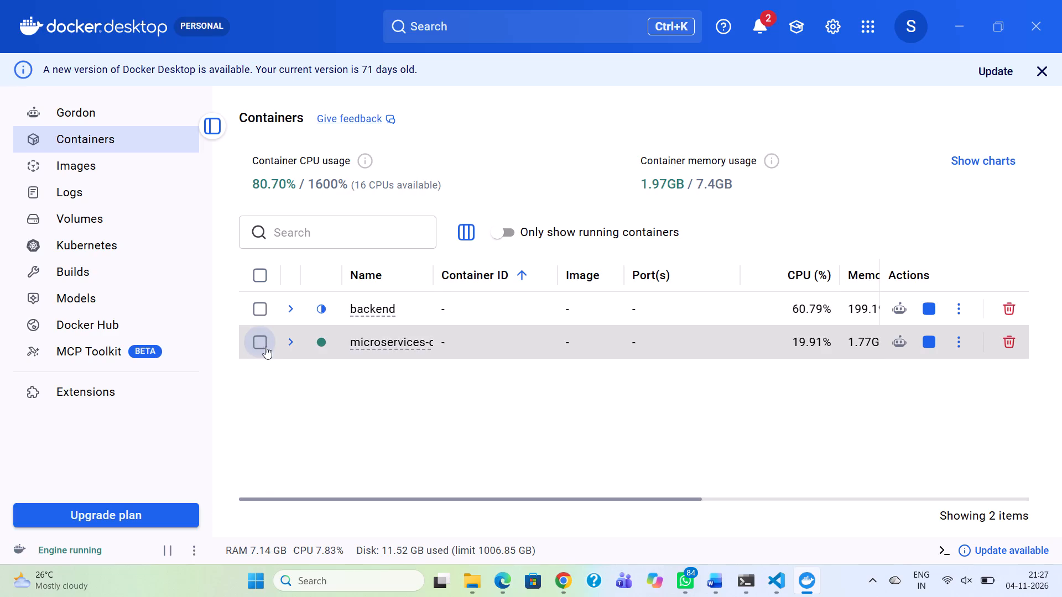
{"action": "left_click", "coordinate": [292, 341]}
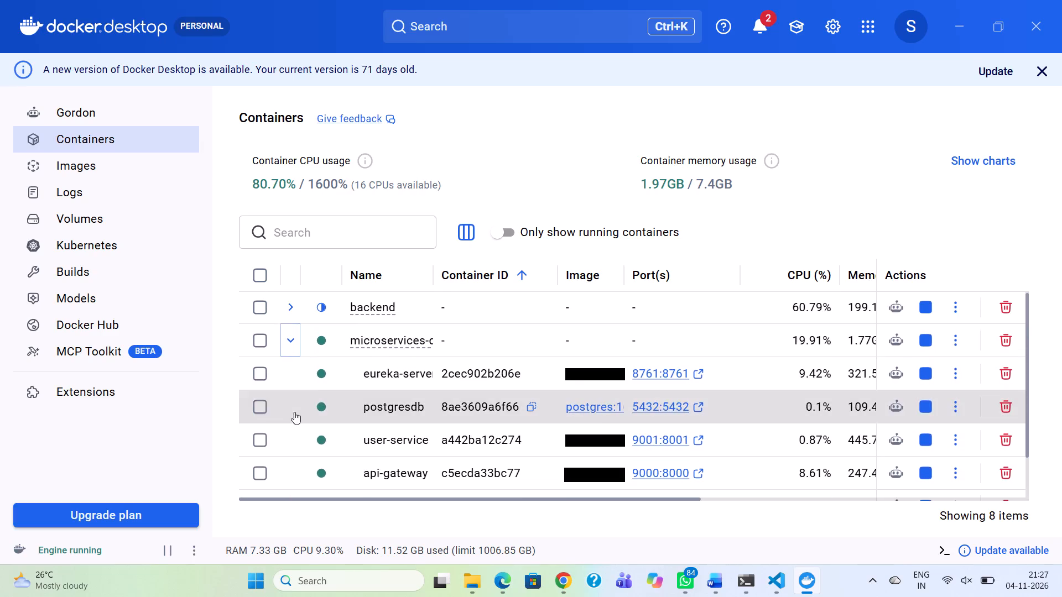
{"action": "scroll", "coordinate": [588, 157], "scroll_direction": "down", "scroll_amount": 1}
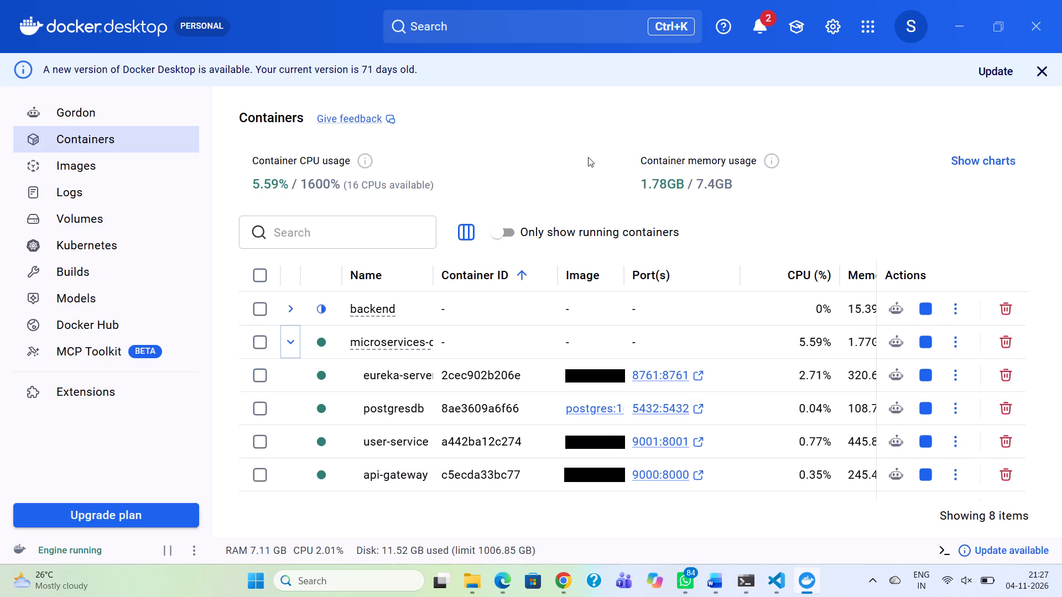
{"action": "scroll", "coordinate": [558, 305], "scroll_direction": "down", "scroll_amount": 1}
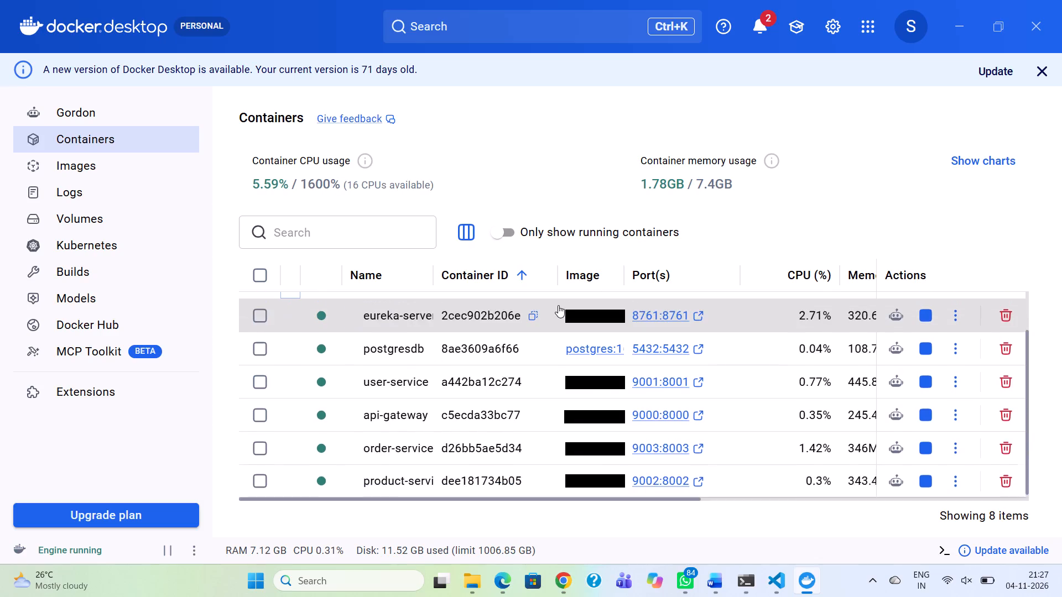
{"action": "scroll", "coordinate": [558, 305], "scroll_direction": "down", "scroll_amount": 1}
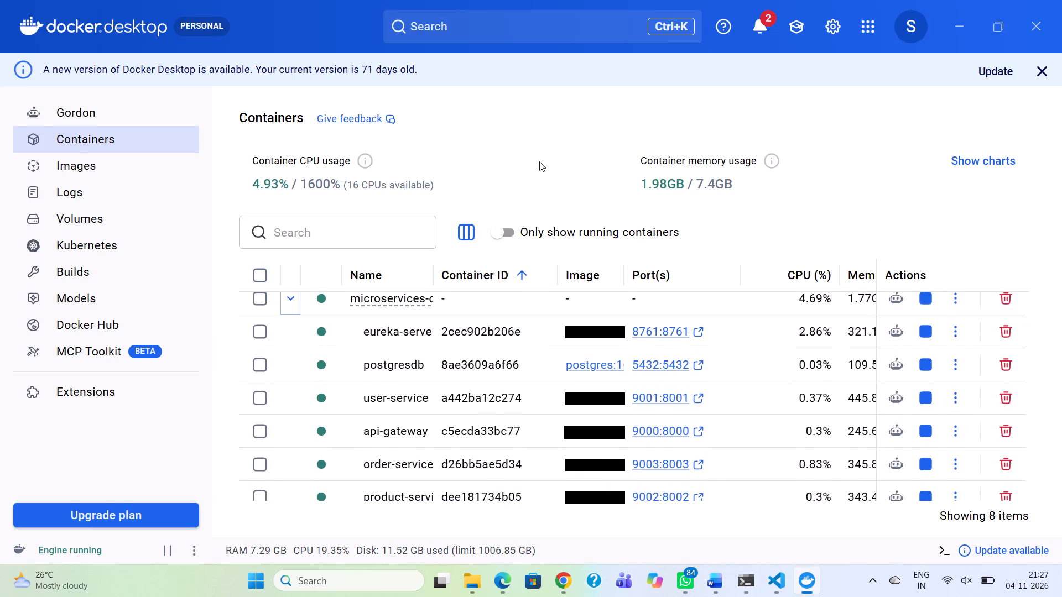
{"action": "key", "text": "ctrl+alt+minus"}
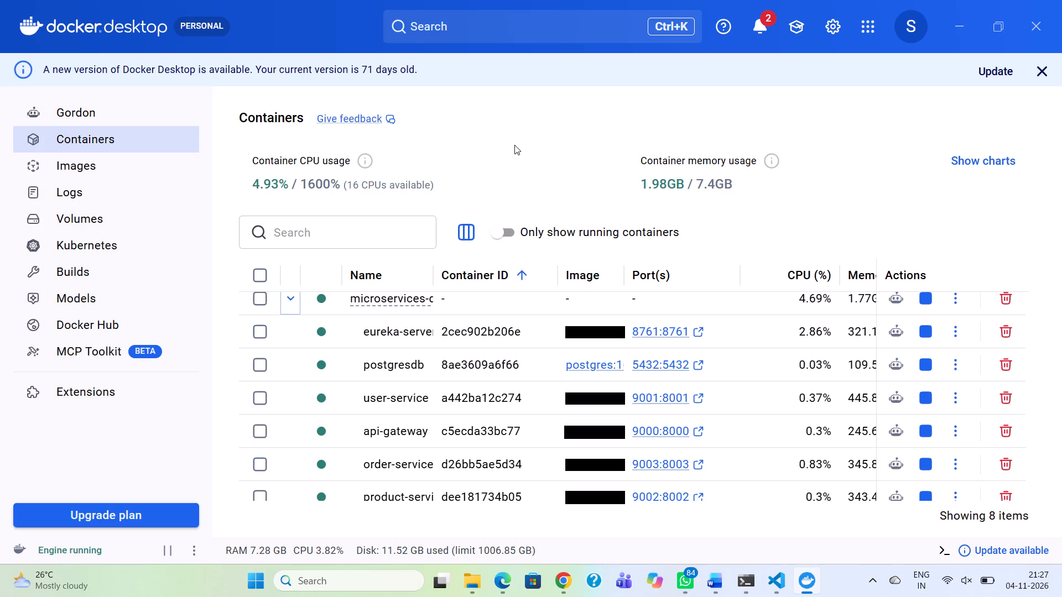
{"action": "key", "text": "ctrl+minus"}
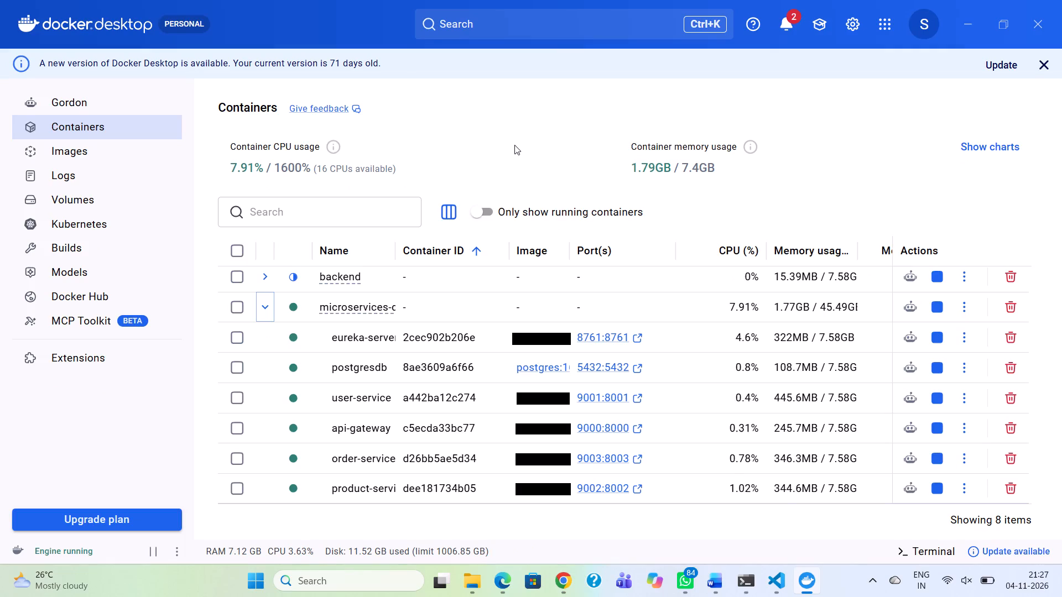
{"action": "scroll", "coordinate": [511, 329], "scroll_direction": "down", "scroll_amount": 1}
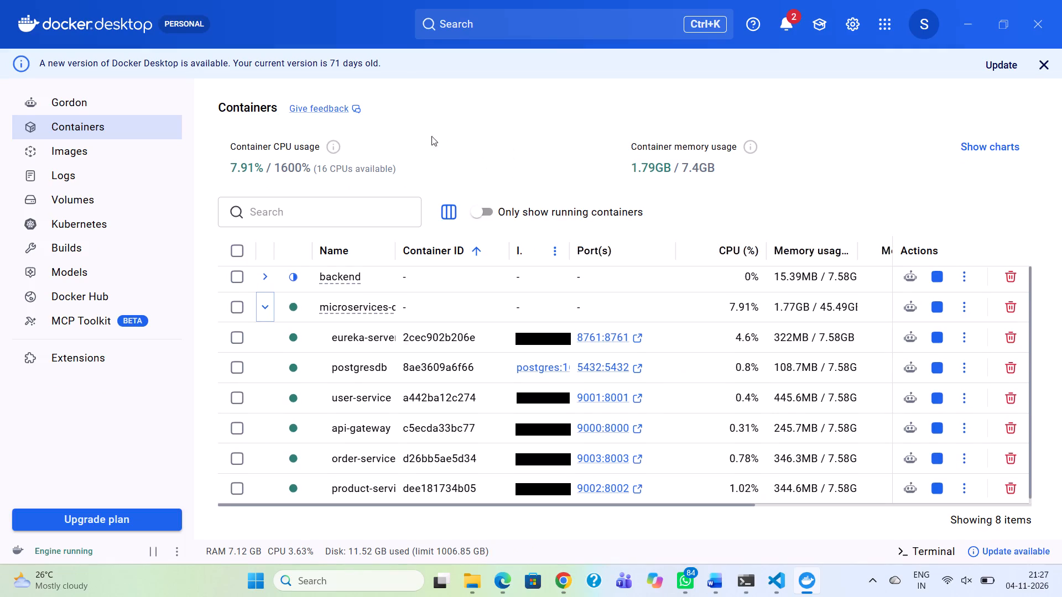
{"action": "key", "text": "super+Print"}
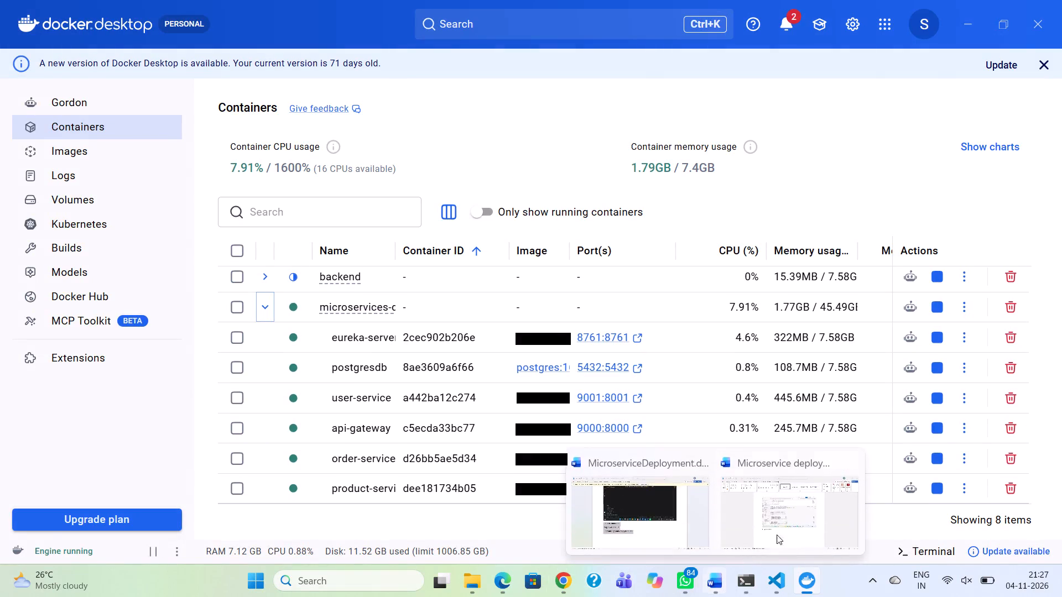
{"action": "left_click", "coordinate": [806, 521]}
{"action": "key", "text": "ctrl+v"}
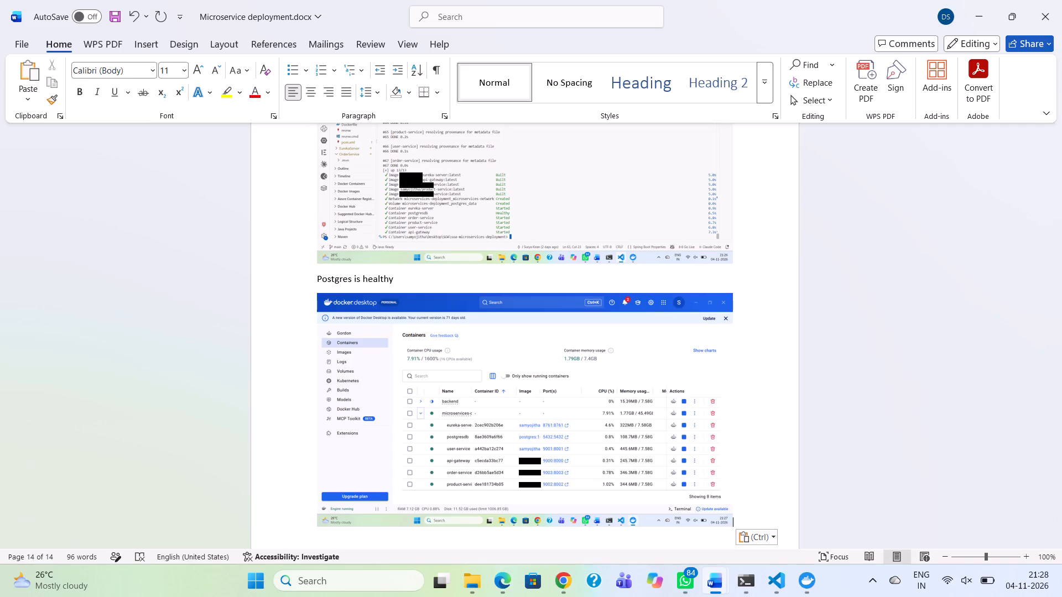
Switch to Chrome and open the Eureka dashboard at localhost:8761 in a new tab.
{"action": "left_click", "coordinate": [550, 591]}
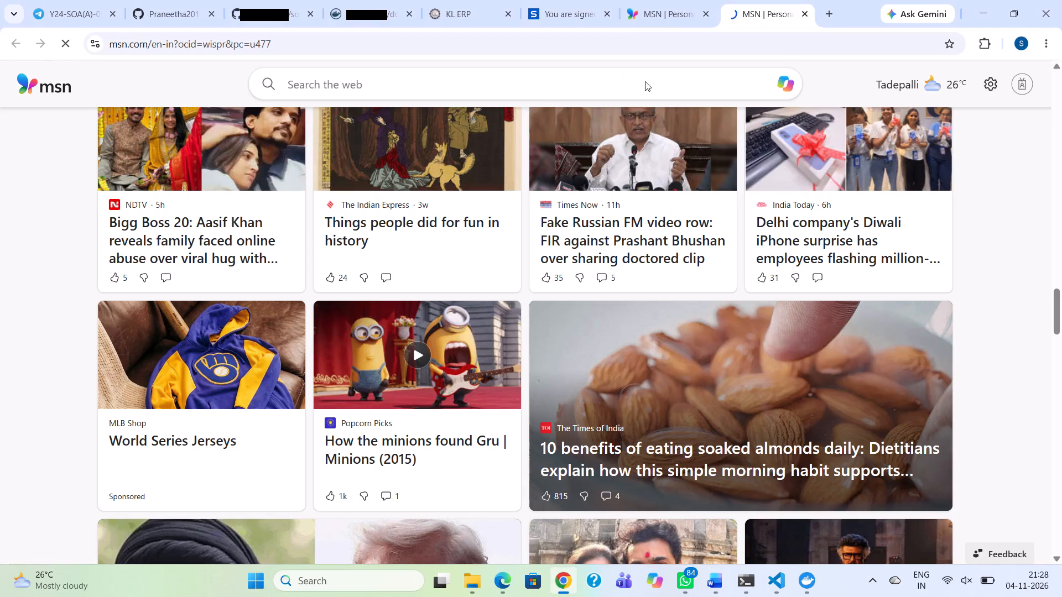
{"action": "left_click", "coordinate": [827, 11]}
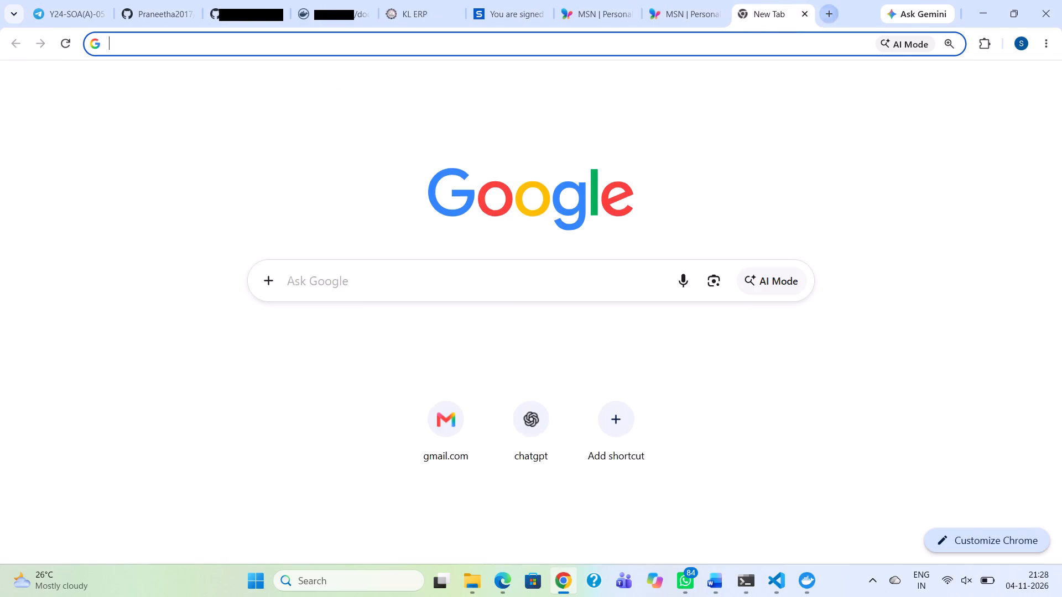
{"action": "left_click", "coordinate": [745, 37]}
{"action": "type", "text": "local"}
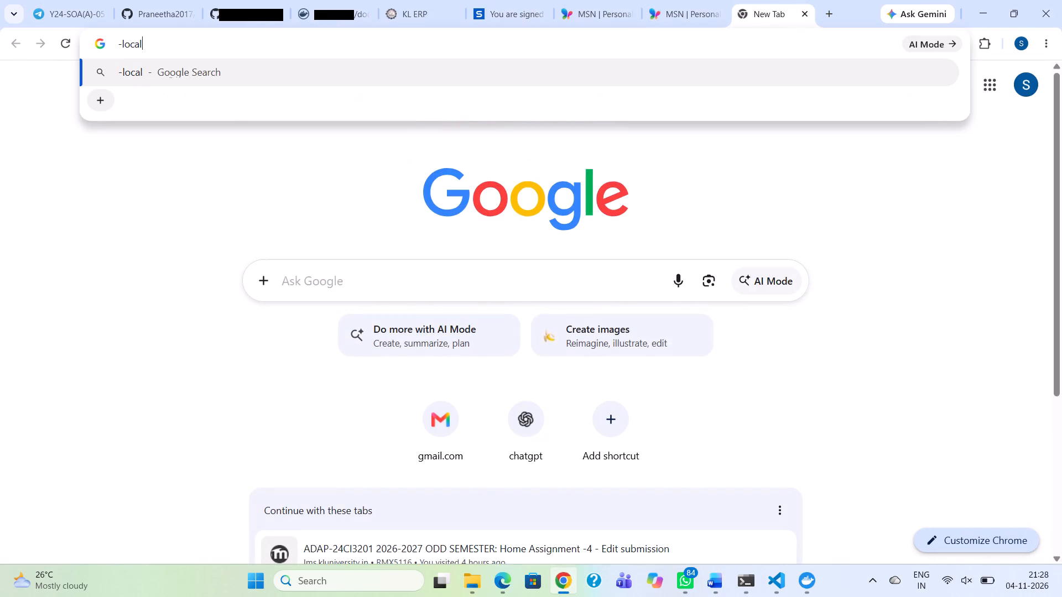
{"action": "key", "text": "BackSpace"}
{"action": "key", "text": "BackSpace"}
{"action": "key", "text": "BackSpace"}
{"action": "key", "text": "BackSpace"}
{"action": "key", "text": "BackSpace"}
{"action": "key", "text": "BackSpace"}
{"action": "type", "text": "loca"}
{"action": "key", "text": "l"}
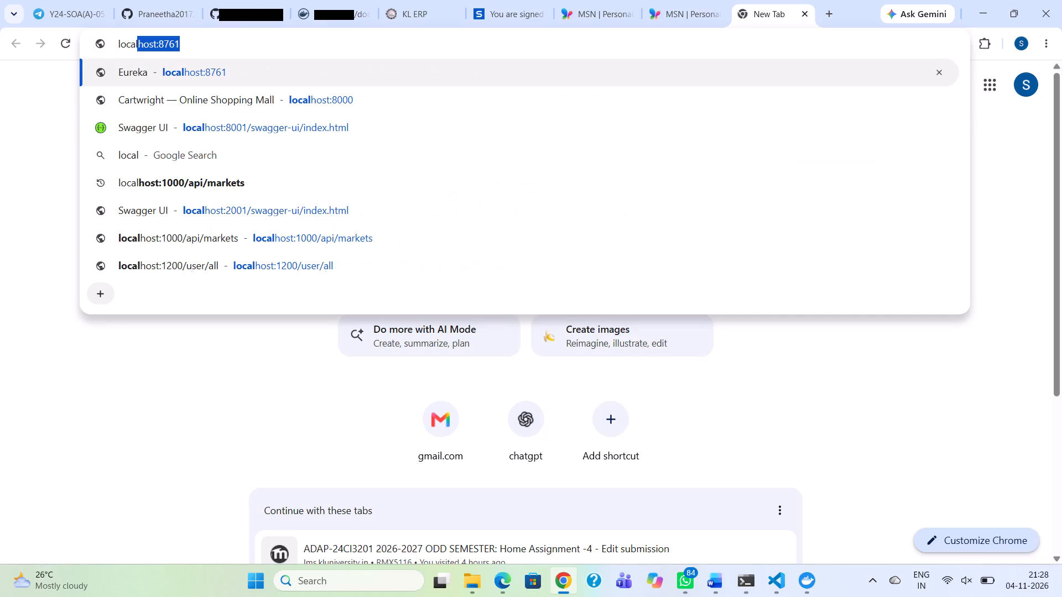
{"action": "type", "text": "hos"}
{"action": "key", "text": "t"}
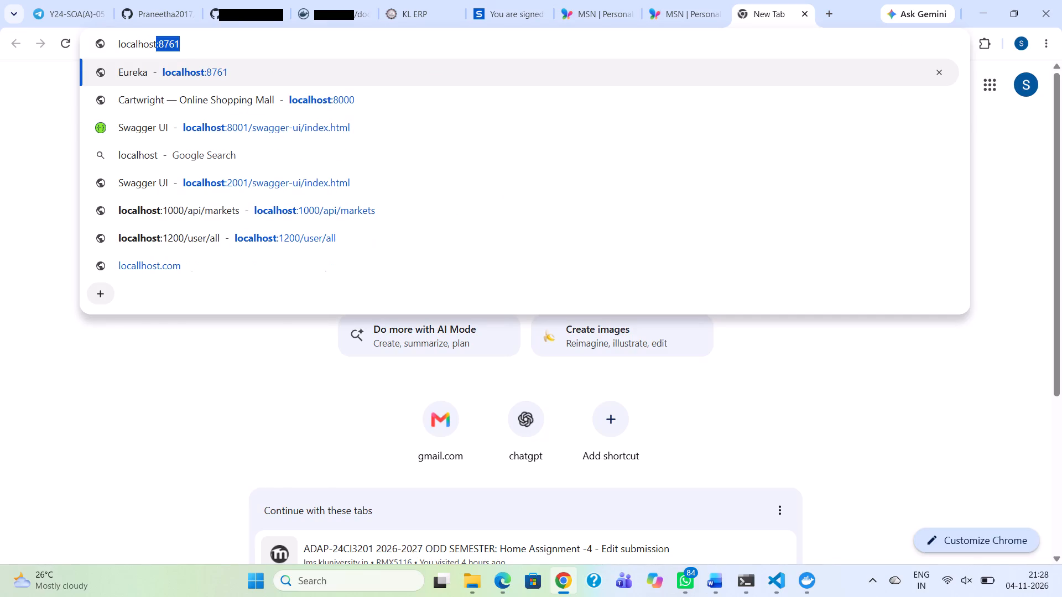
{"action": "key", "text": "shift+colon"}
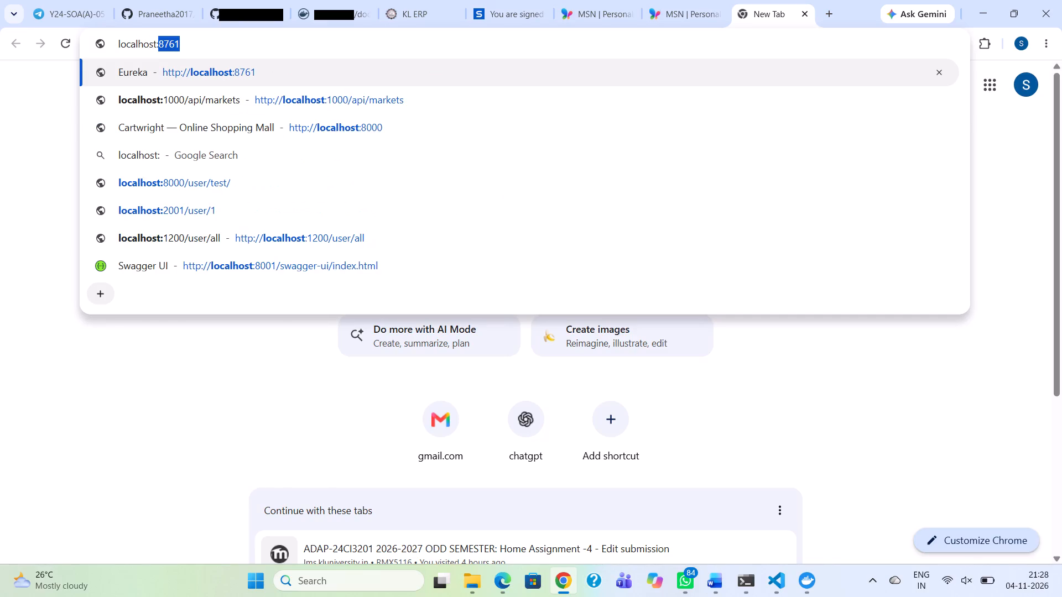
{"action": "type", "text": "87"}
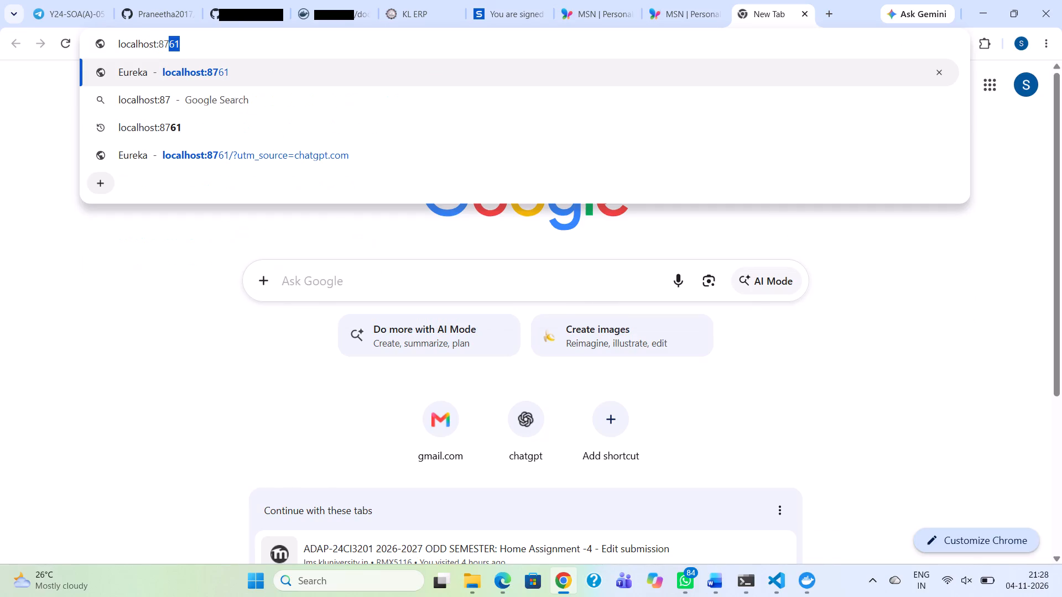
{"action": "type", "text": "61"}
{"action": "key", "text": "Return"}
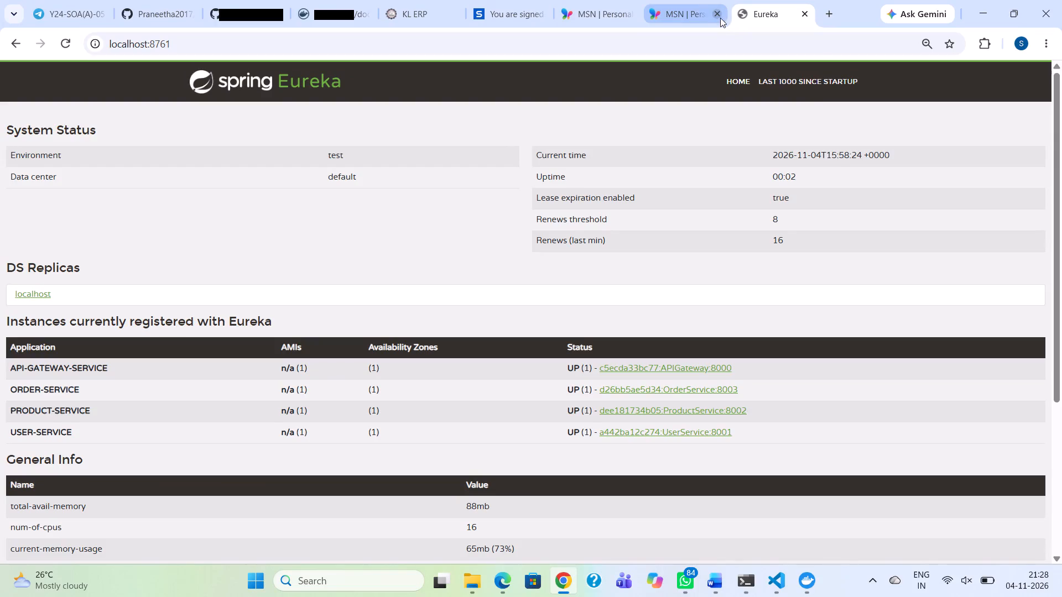
In Chrome, close both MSN tabs and the "You are signed" tab, move the KL ERP tab to the front, and return to Eureka.
{"action": "left_click", "coordinate": [717, 15]}
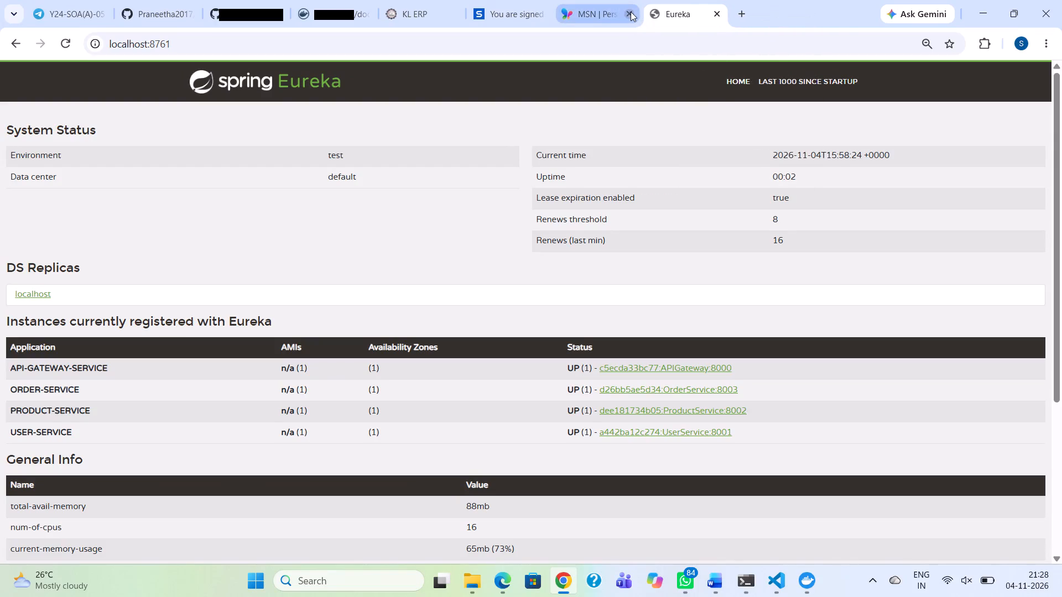
{"action": "left_click", "coordinate": [630, 12]}
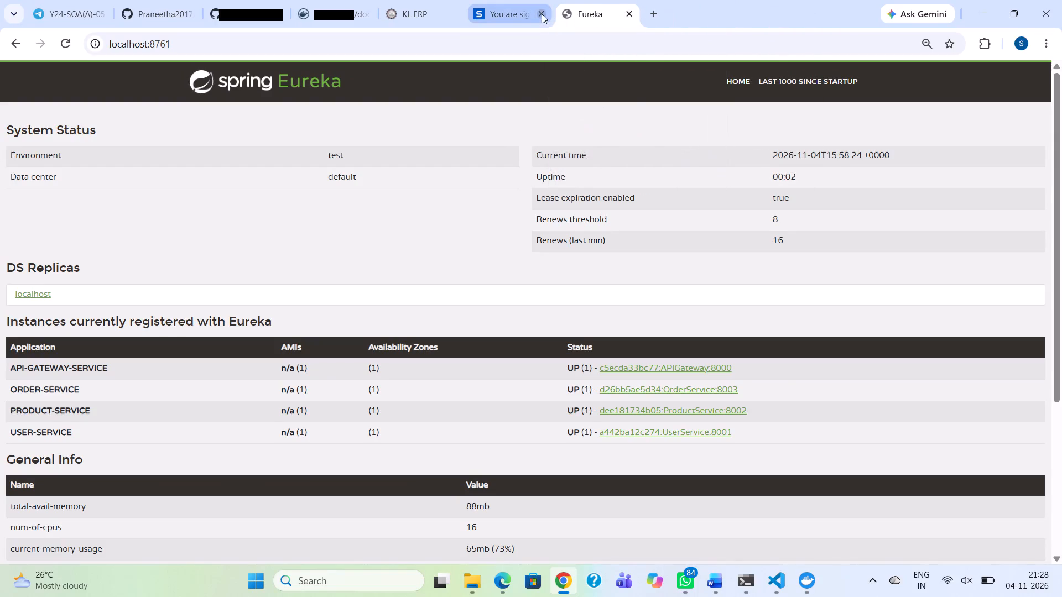
{"action": "left_click", "coordinate": [542, 14]}
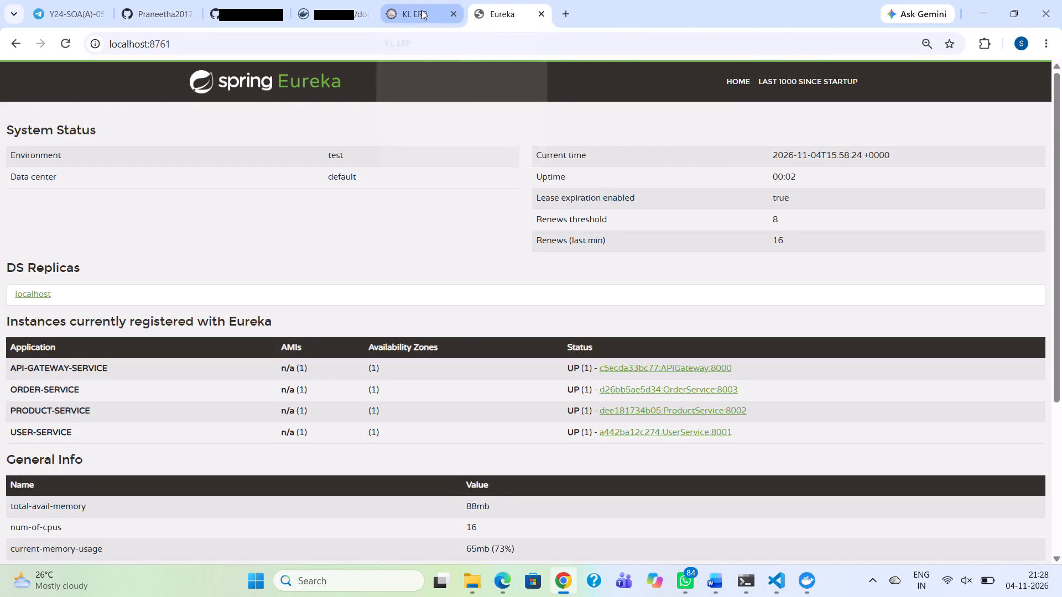
{"action": "left_click_drag", "start_coordinate": [421, 10], "coordinate": [79, 0]}
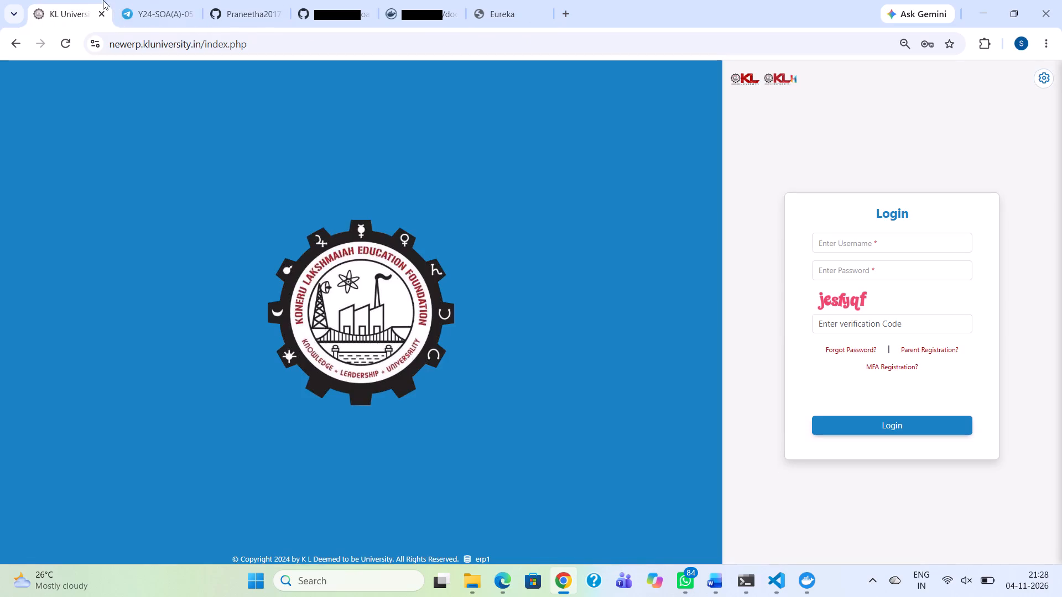
{"action": "left_click", "coordinate": [504, 4]}
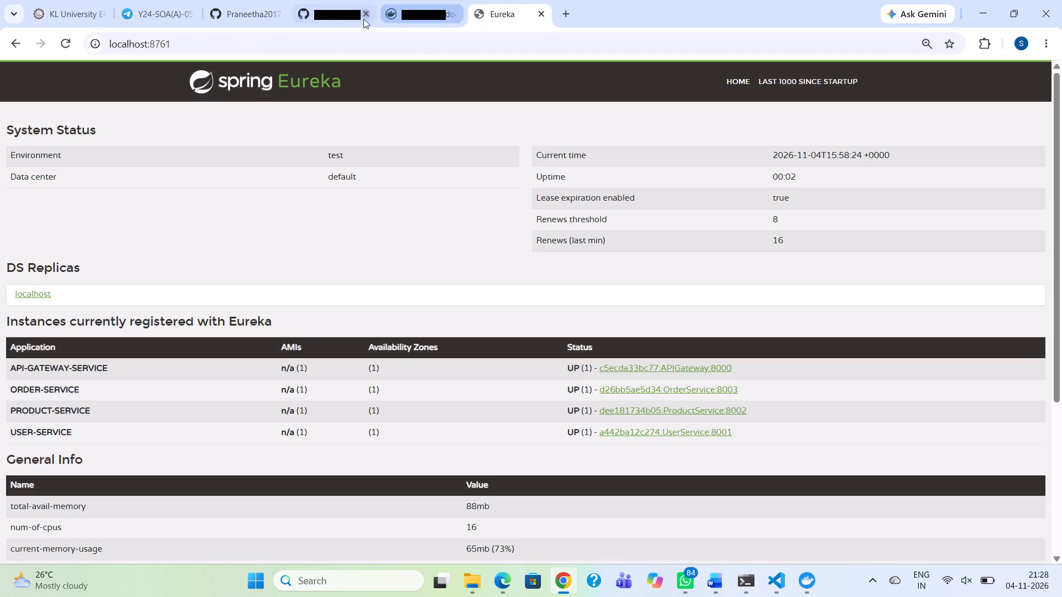
Take a full-screen screenshot of the Eureka dashboard and paste it below the Docker Desktop containers screenshot in Microservice deployment.docx.
{"action": "scroll", "coordinate": [673, 156], "scroll_direction": "up", "scroll_amount": 2}
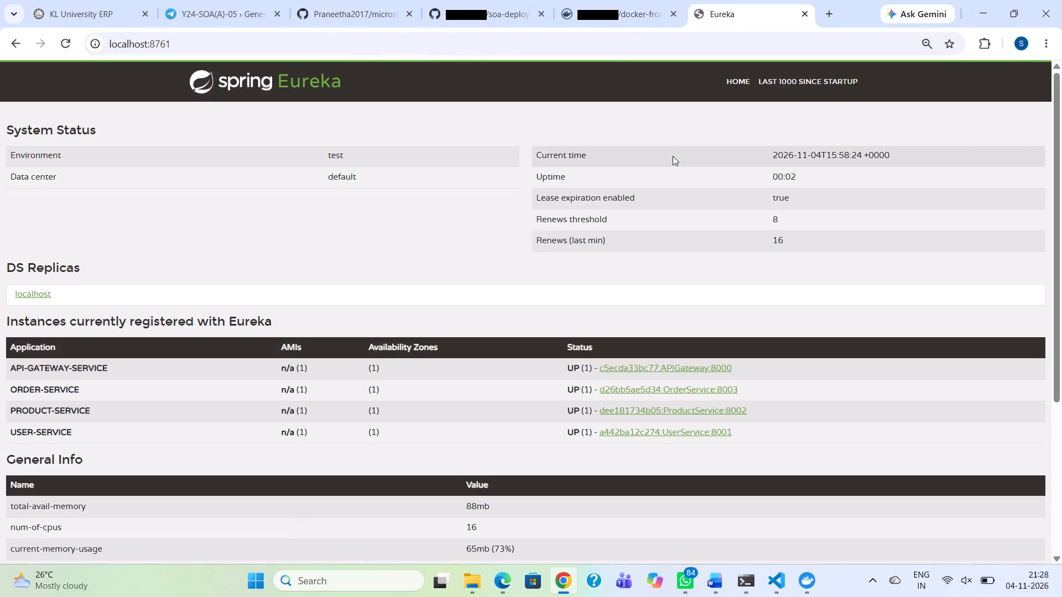
{"action": "scroll", "coordinate": [512, 138], "scroll_direction": "up", "scroll_amount": 3}
{"action": "scroll", "coordinate": [512, 138], "scroll_direction": "down", "scroll_amount": 1}
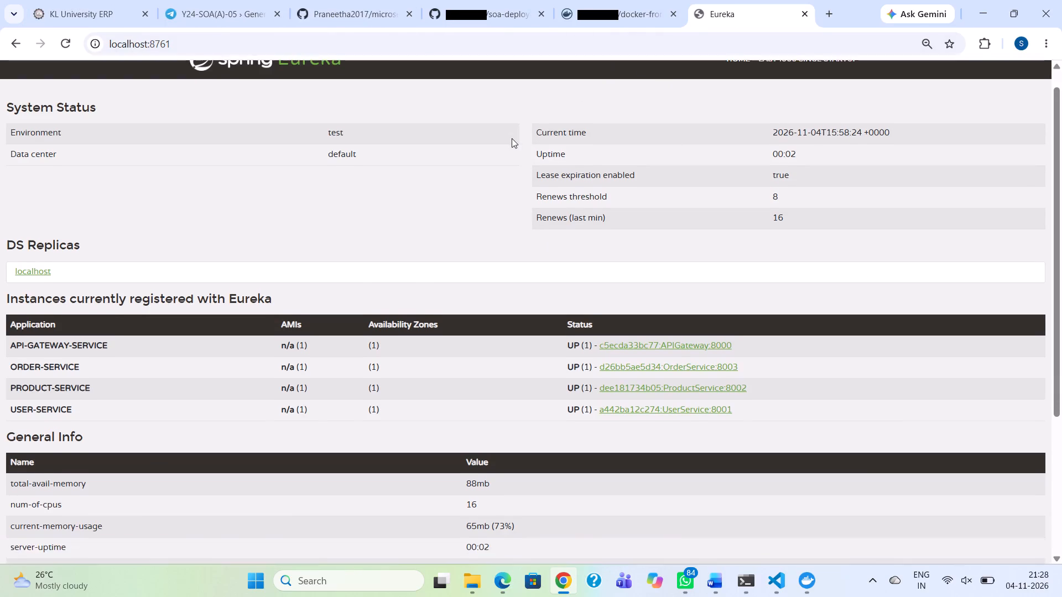
{"action": "scroll", "coordinate": [512, 138], "scroll_direction": "down", "scroll_amount": 1}
{"action": "scroll", "coordinate": [512, 138], "scroll_direction": "up", "scroll_amount": 2}
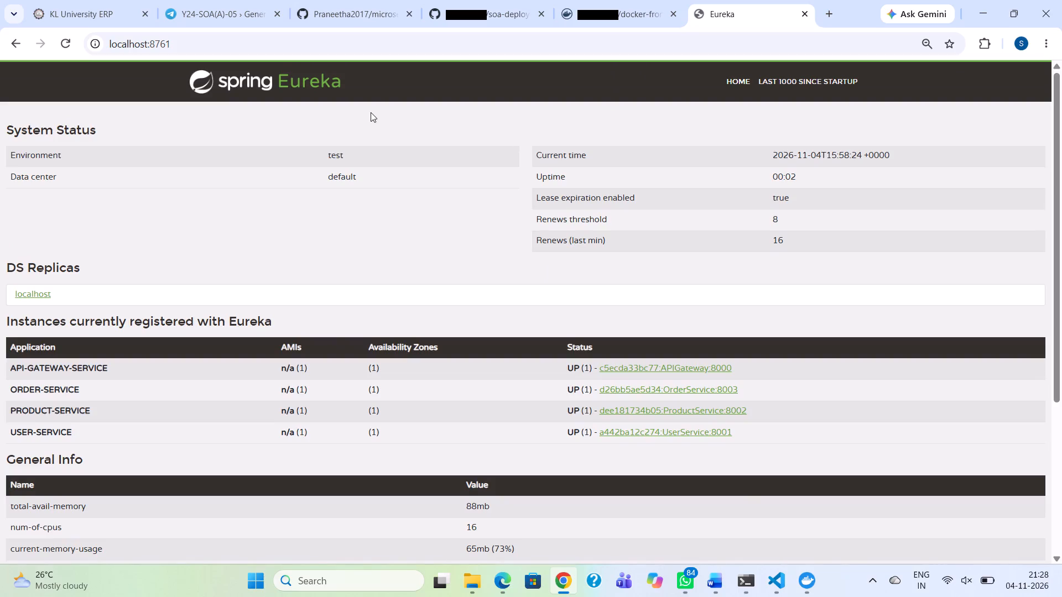
{"action": "key", "text": "super+Print"}
{"action": "left_click", "coordinate": [713, 584]}
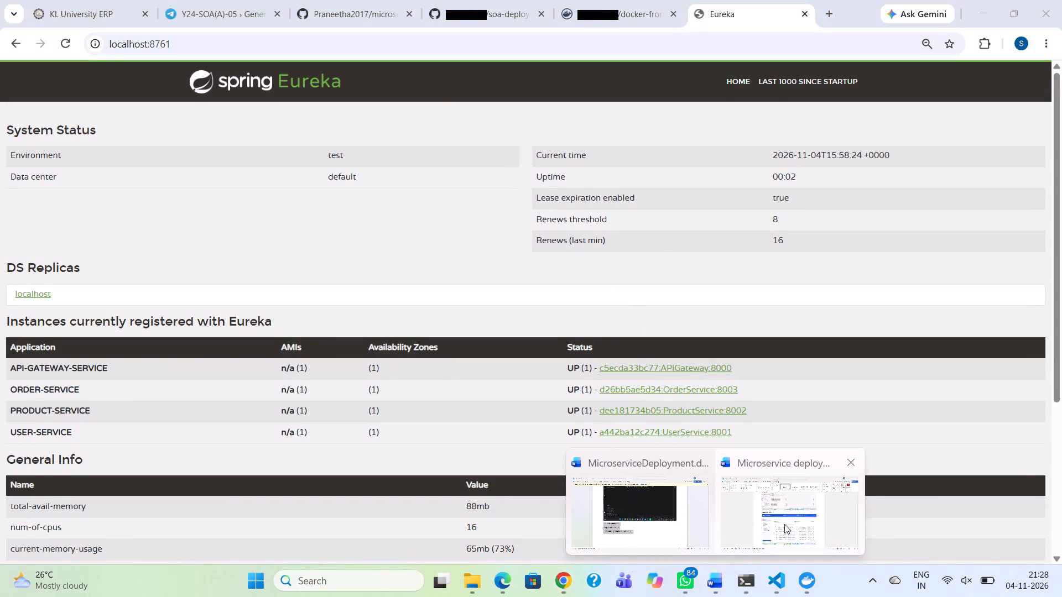
{"action": "left_click", "coordinate": [784, 524]}
{"action": "key", "text": "Return"}
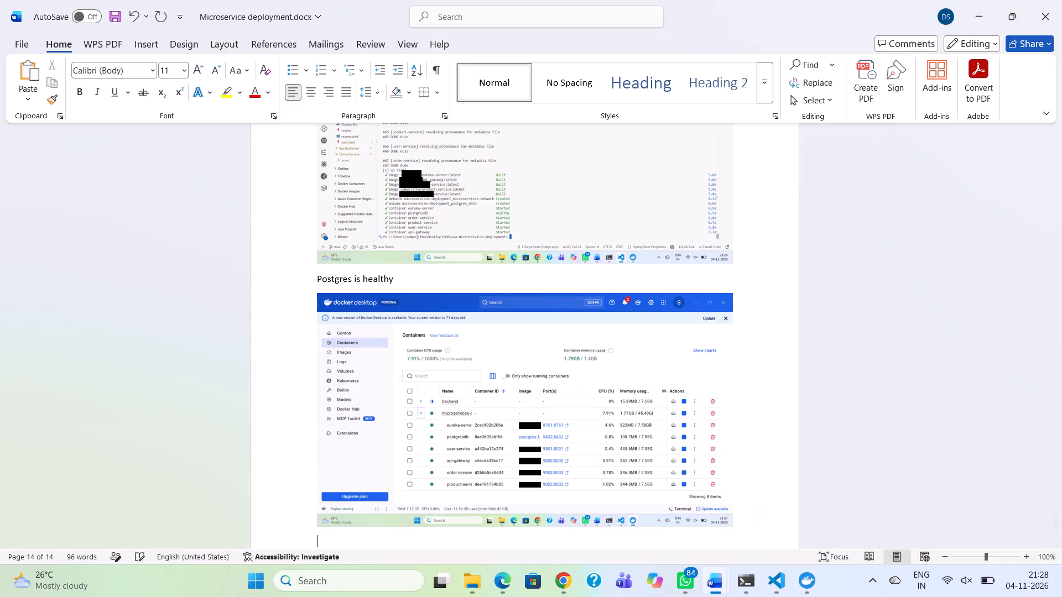
{"action": "key", "text": "ctrl+v"}
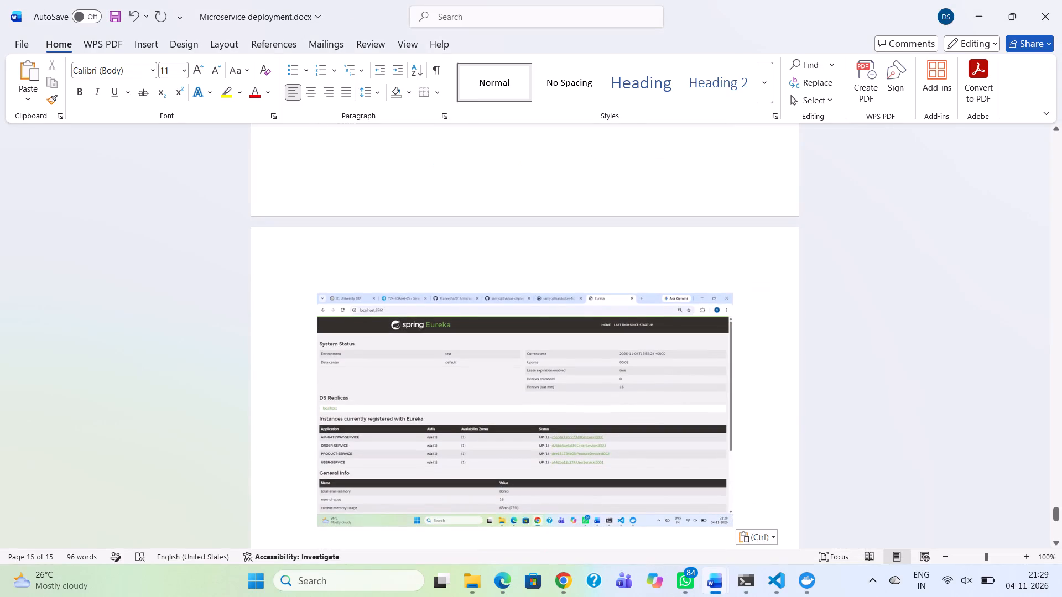
Open localhost:9000/swagger-ui/index.html in a new Chrome tab.
{"action": "left_click", "coordinate": [563, 596]}
{"action": "left_click", "coordinate": [563, 596]}
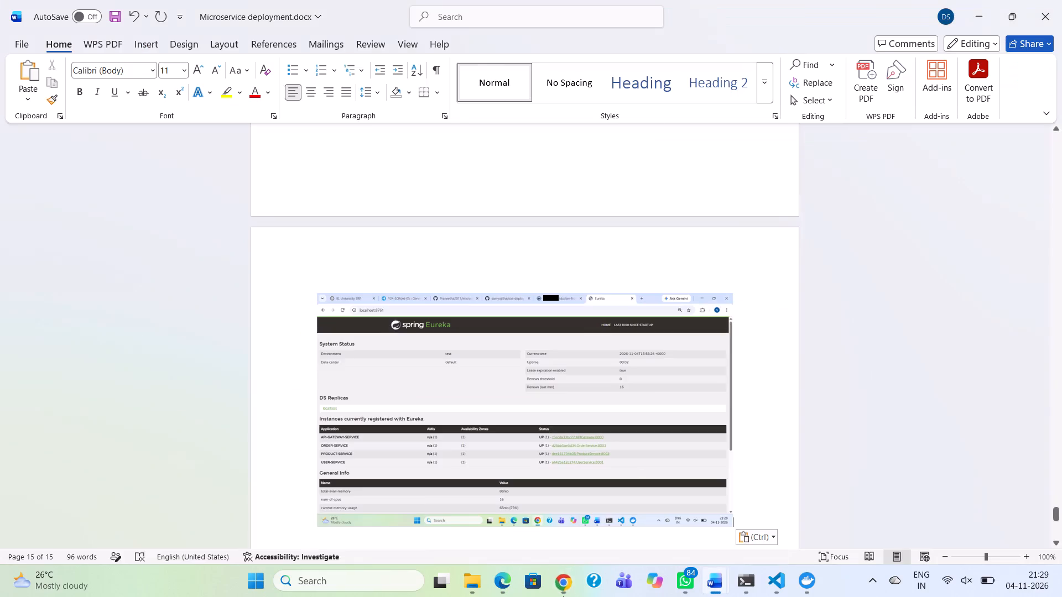
{"action": "left_click", "coordinate": [563, 596]}
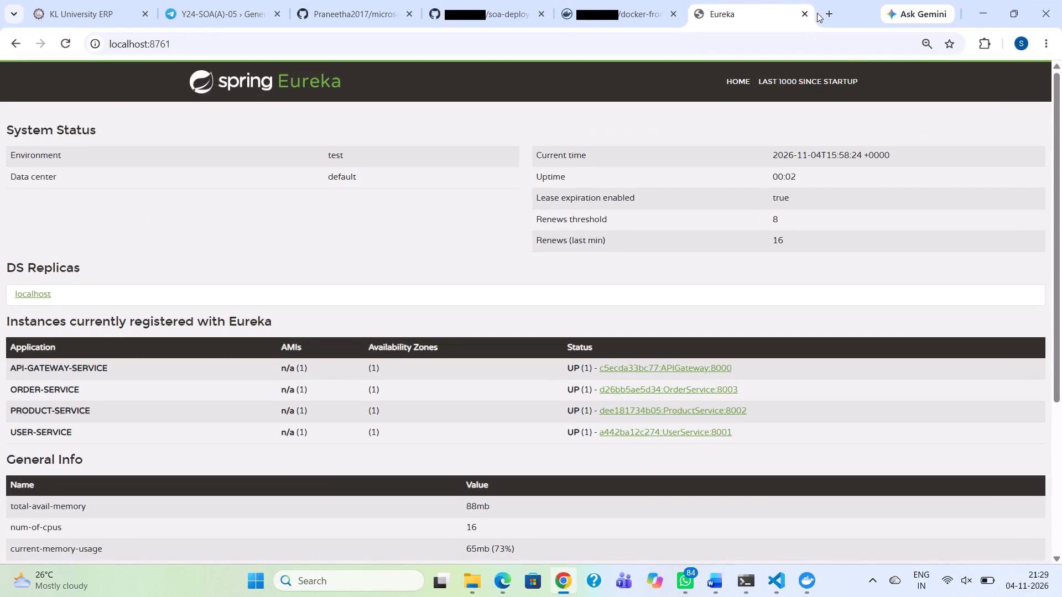
{"action": "left_click", "coordinate": [825, 15]}
{"action": "left_click", "coordinate": [752, 40]}
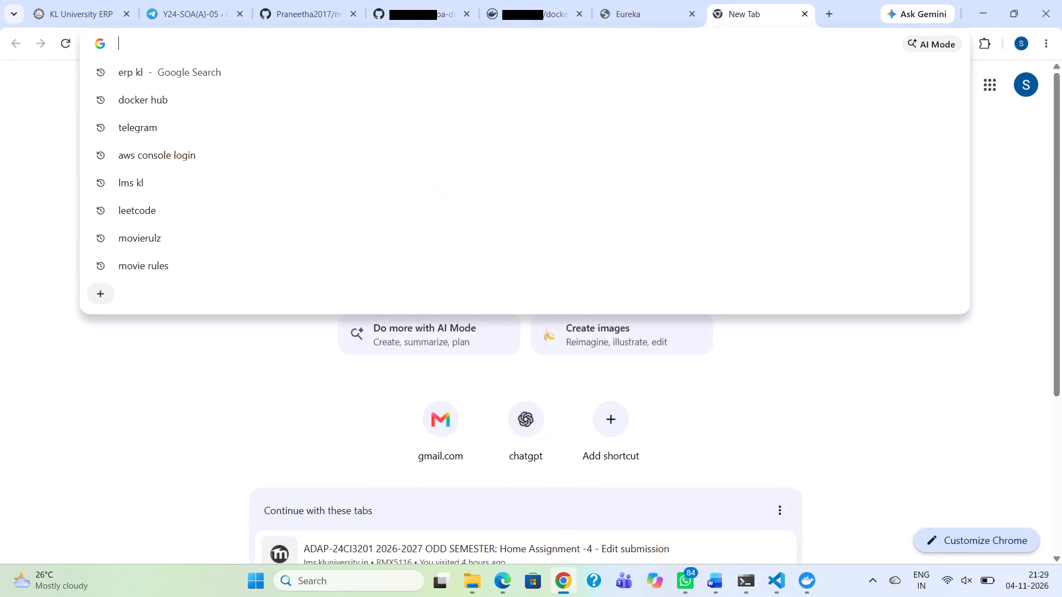
{"action": "type", "text": "local"}
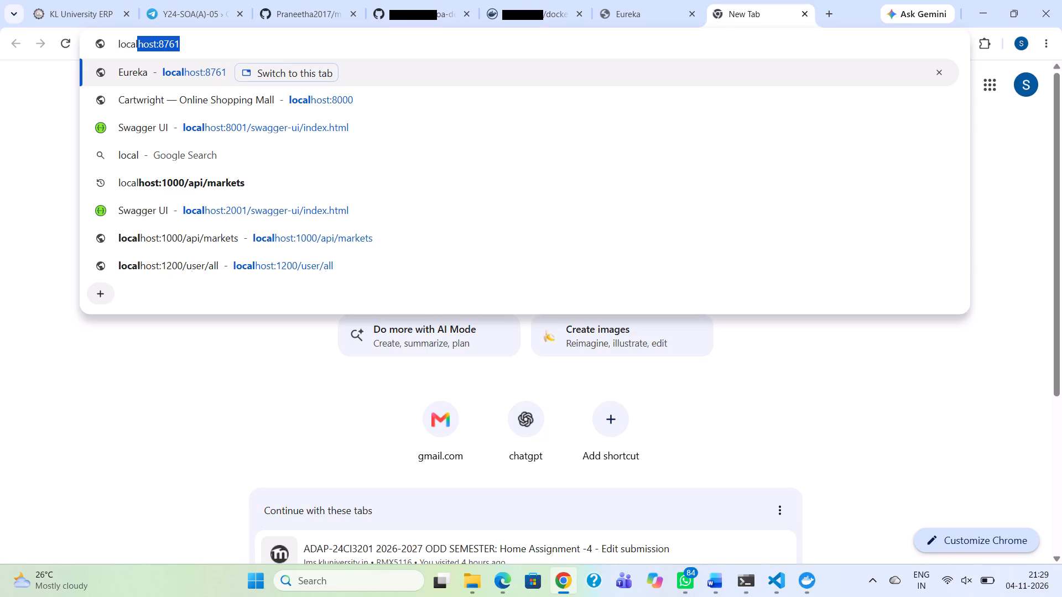
{"action": "key", "text": "h"}
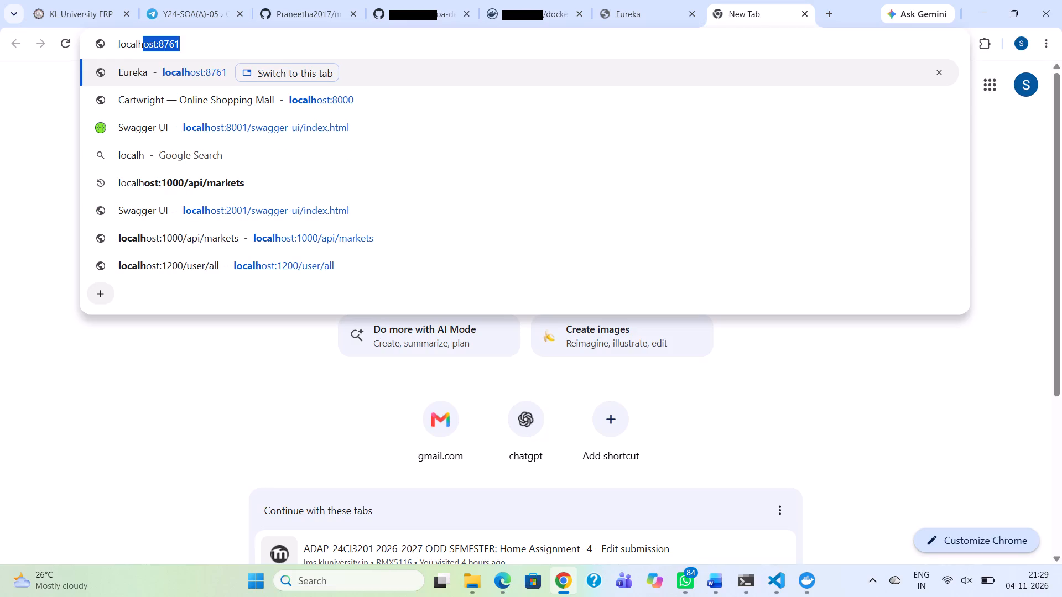
{"action": "type", "text": "ost"}
{"action": "key", "text": "shift+colon"}
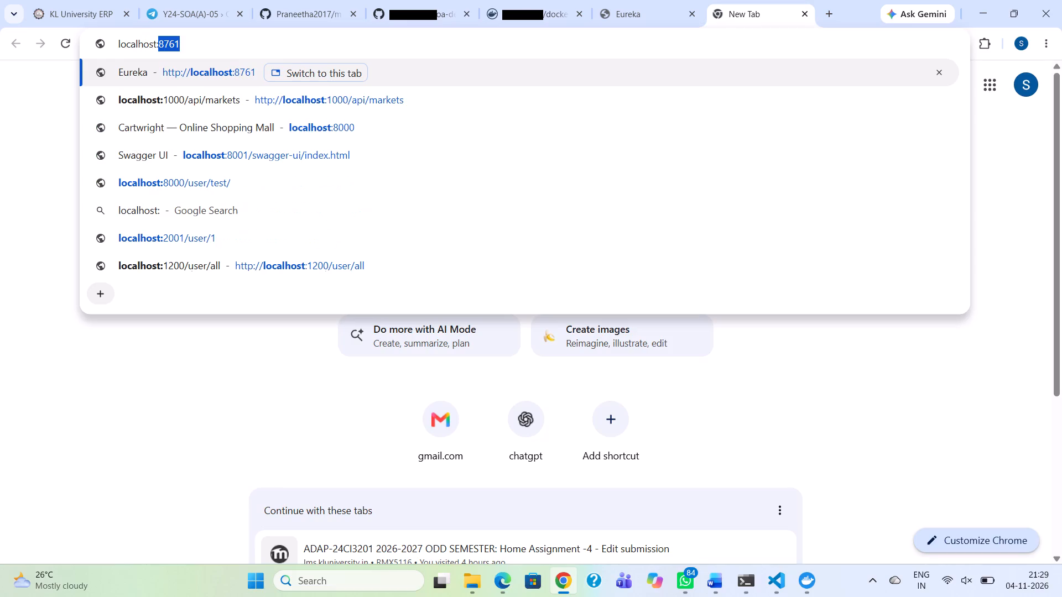
{"action": "type", "text": "9000"}
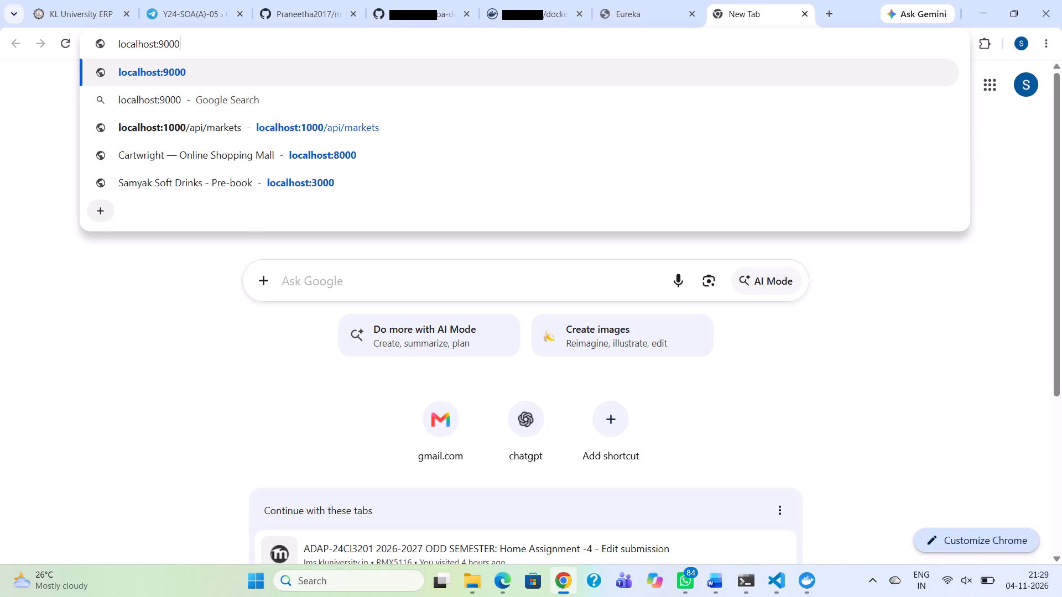
{"action": "type", "text": "/swa"}
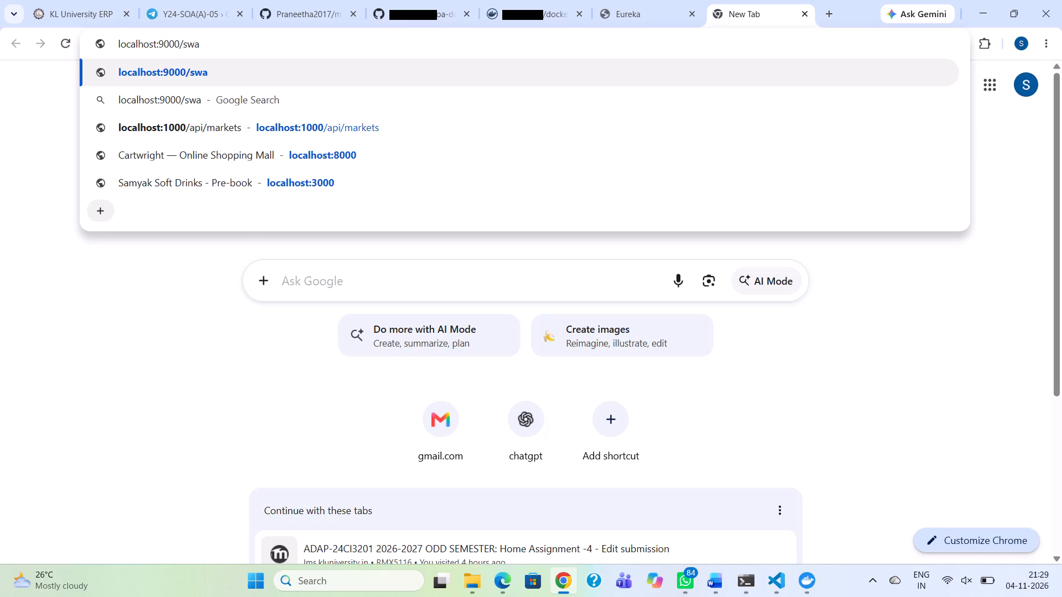
{"action": "type", "text": "gge"}
{"action": "key", "text": "r"}
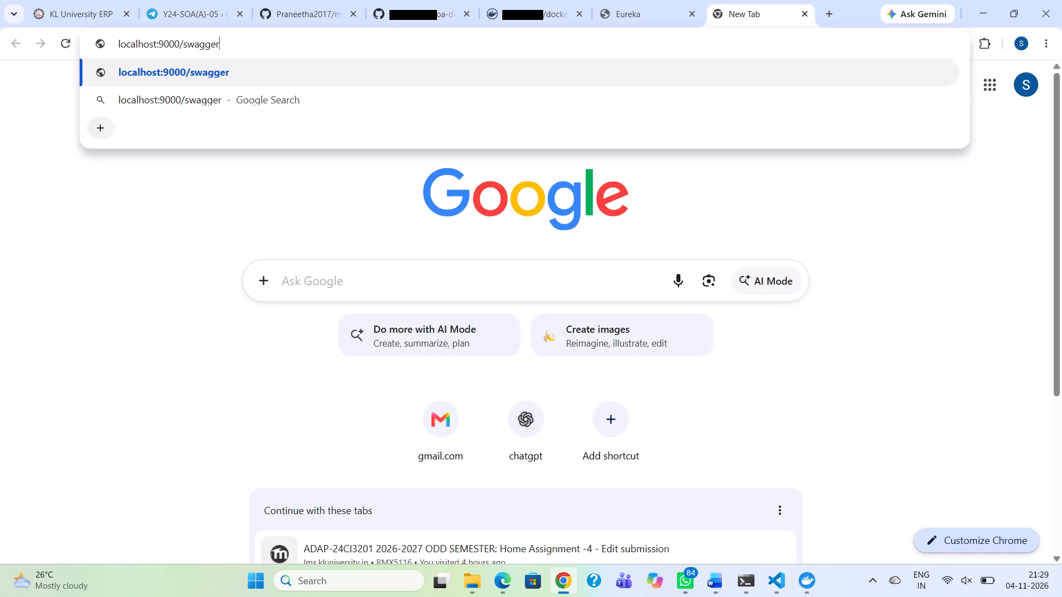
{"action": "type", "text": "-ui"}
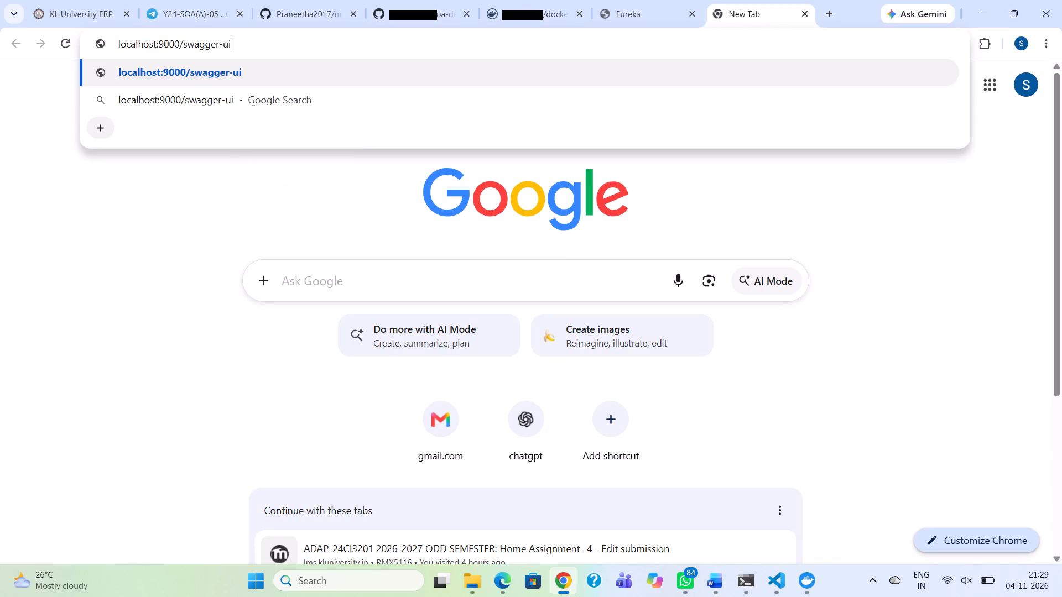
{"action": "type", "text": "/ind"}
{"action": "type", "text": "ex"}
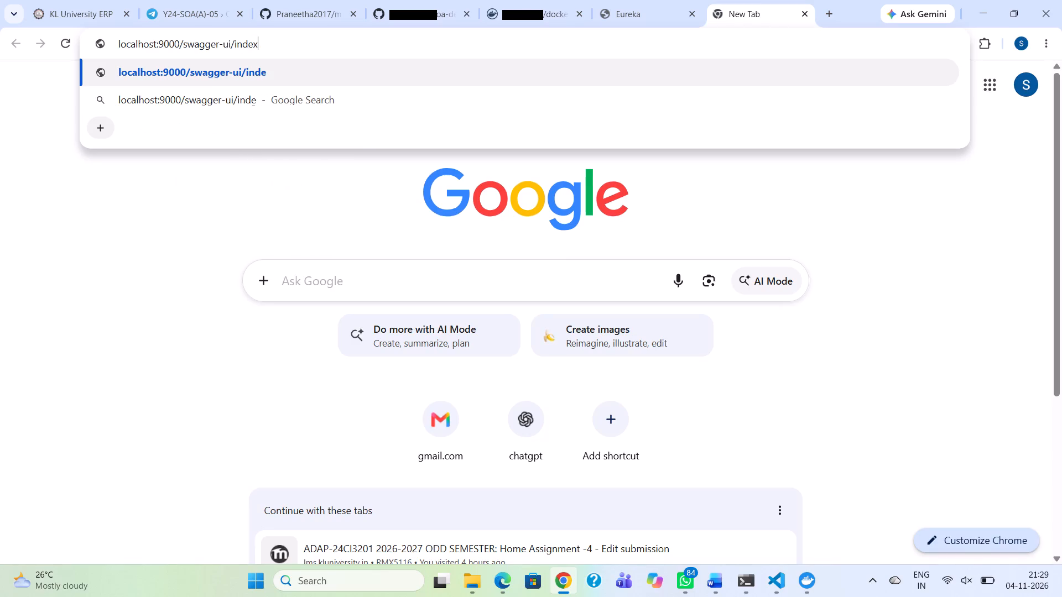
{"action": "type", "text": ".html"}
{"action": "key", "text": "Return"}
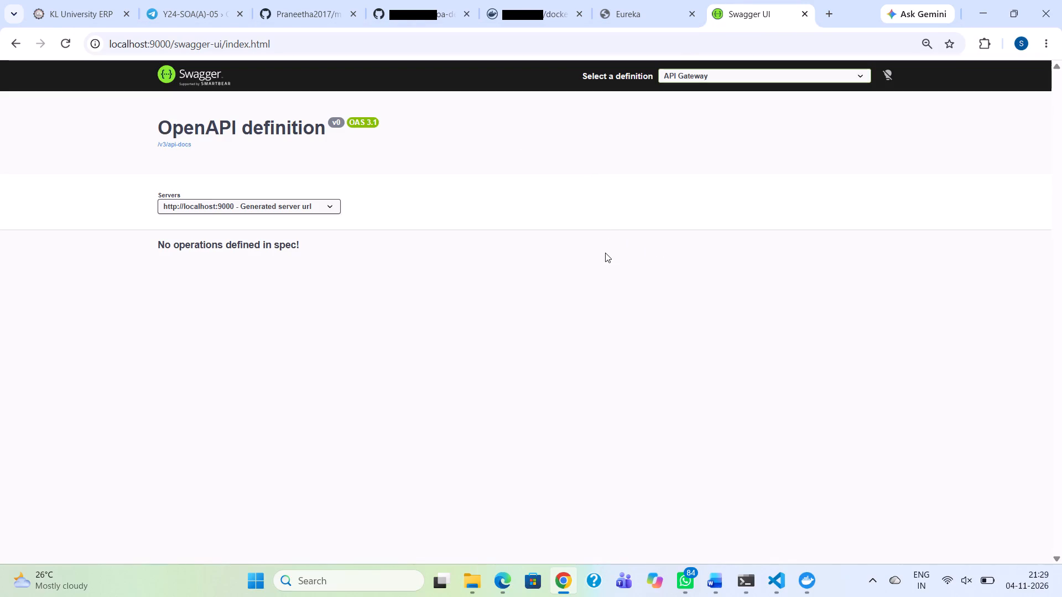
Take a full-screen screenshot of the API Gateway Swagger UI page and paste it below the Eureka screenshot in Microservice deployment.docx.
{"action": "key", "text": "super+Print"}
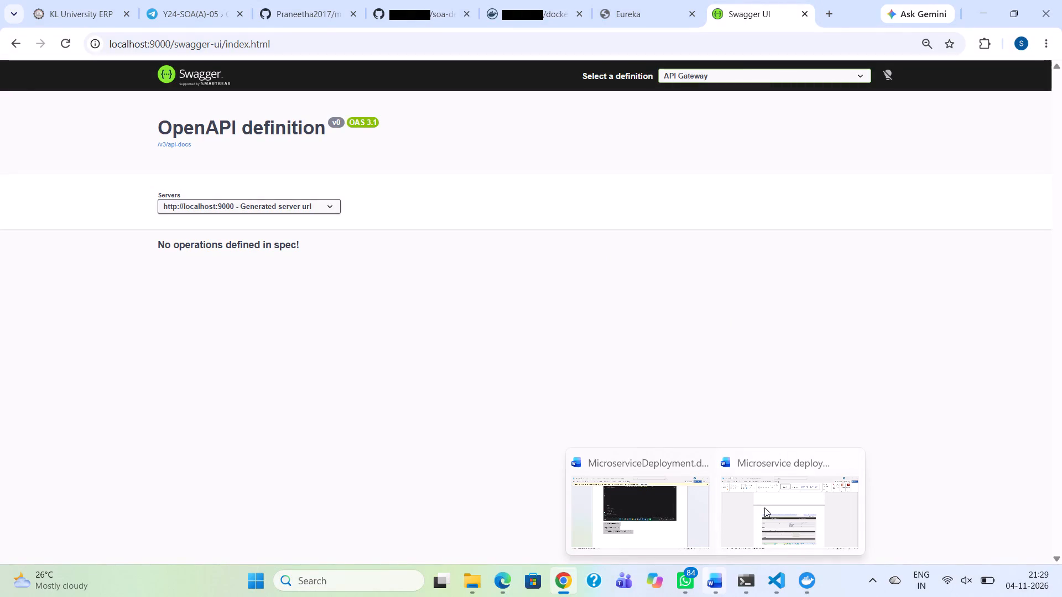
{"action": "left_click", "coordinate": [783, 519]}
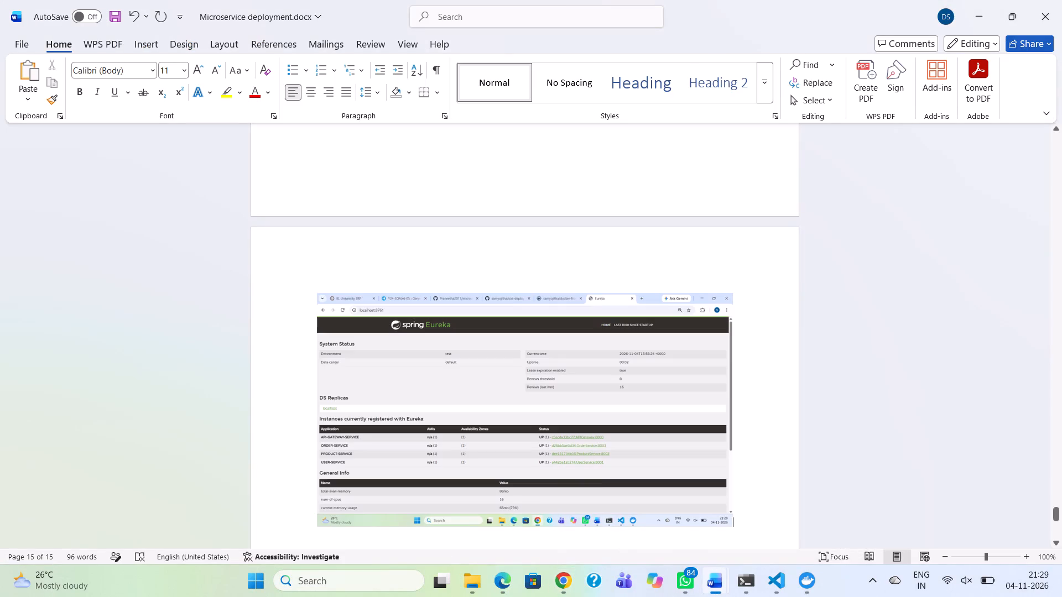
{"action": "key", "text": "Return"}
{"action": "key", "text": "ctrl+v"}
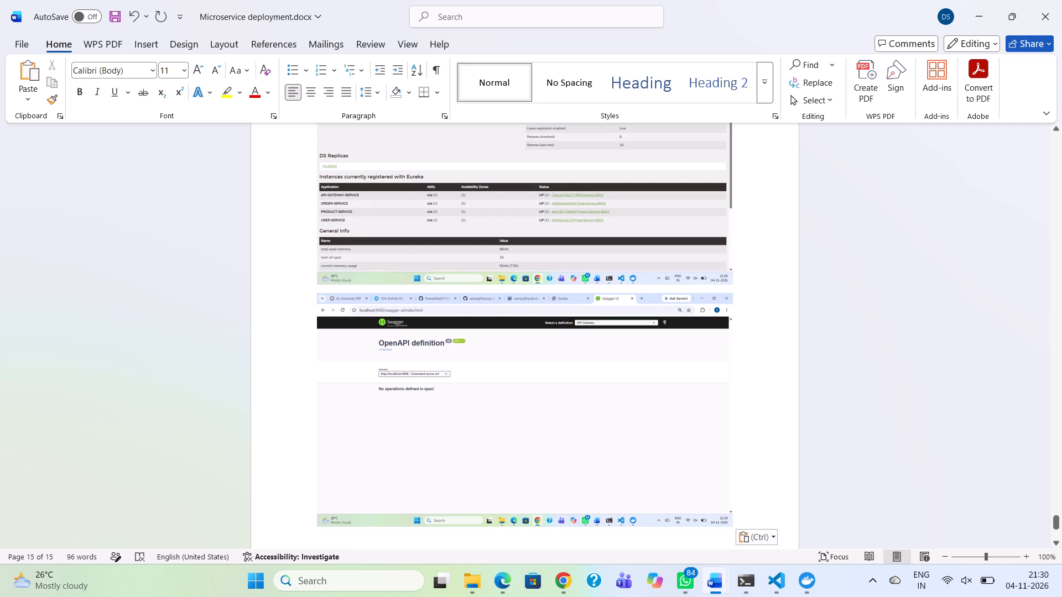
{"action": "scroll", "coordinate": [700, 355], "scroll_direction": "up", "scroll_amount": 2}
{"action": "scroll", "coordinate": [700, 355], "scroll_direction": "down", "scroll_amount": 1}
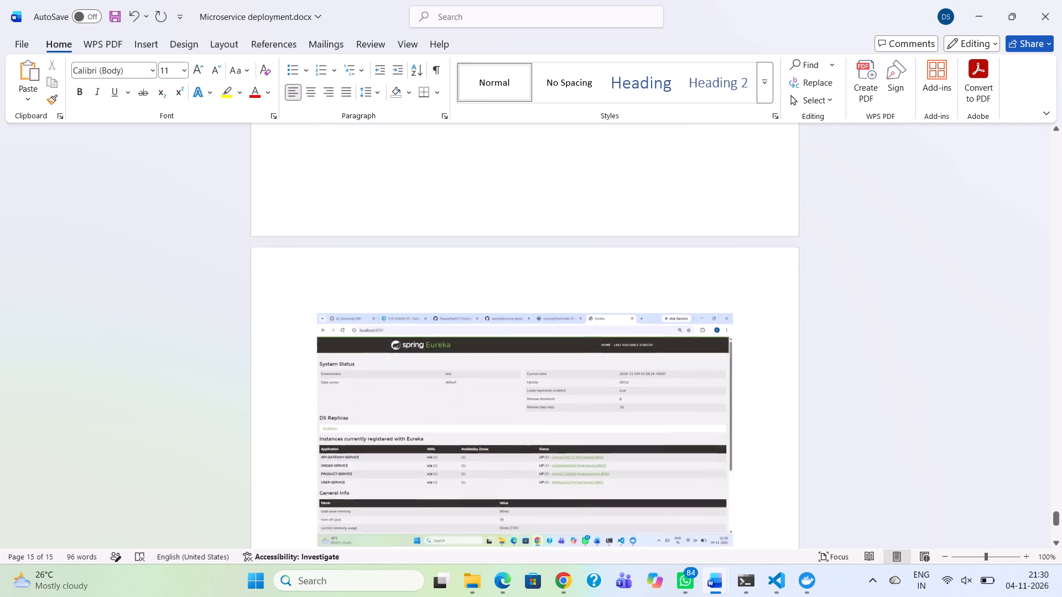
{"action": "scroll", "coordinate": [700, 355], "scroll_direction": "down", "scroll_amount": 1}
Expand Swagger UI's definition choices in Chrome, take a full-screen screenshot, and paste it below the previous Swagger screenshot in Microservice deployment.docx.
{"action": "left_click", "coordinate": [570, 586]}
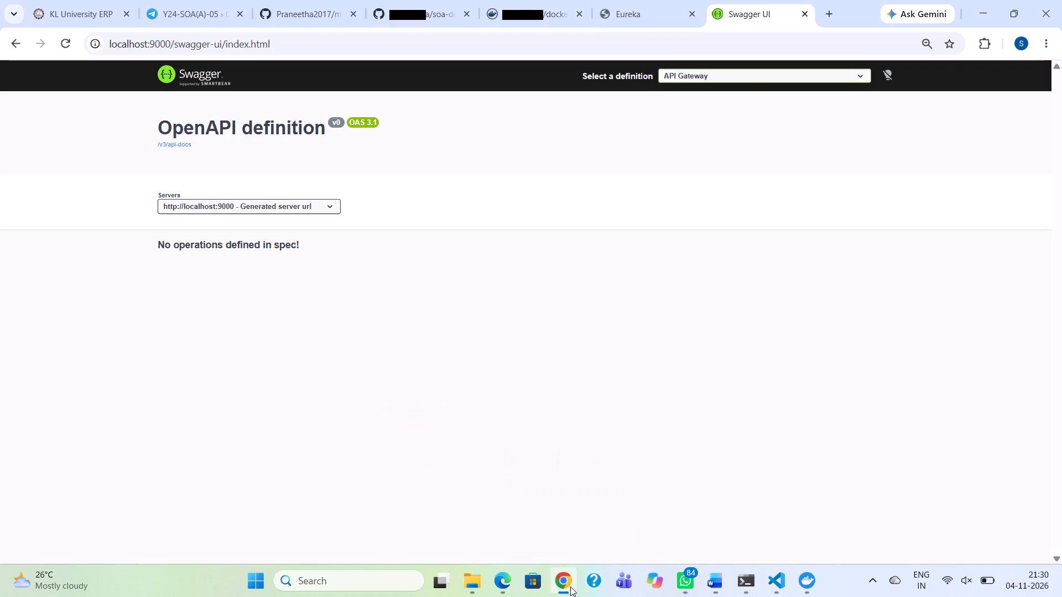
{"action": "left_click", "coordinate": [723, 74]}
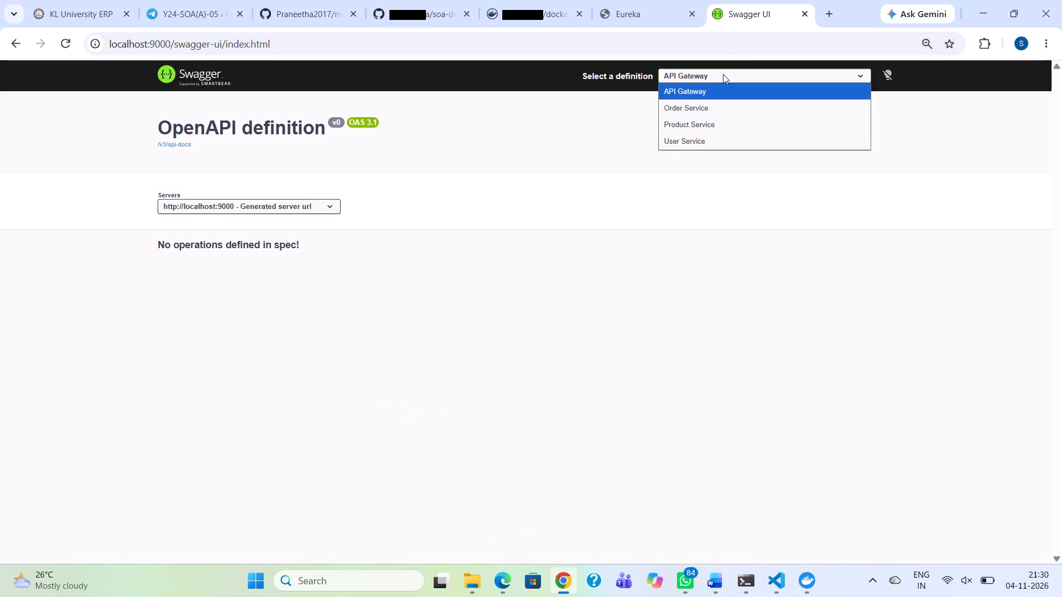
{"action": "key", "text": "super+Print"}
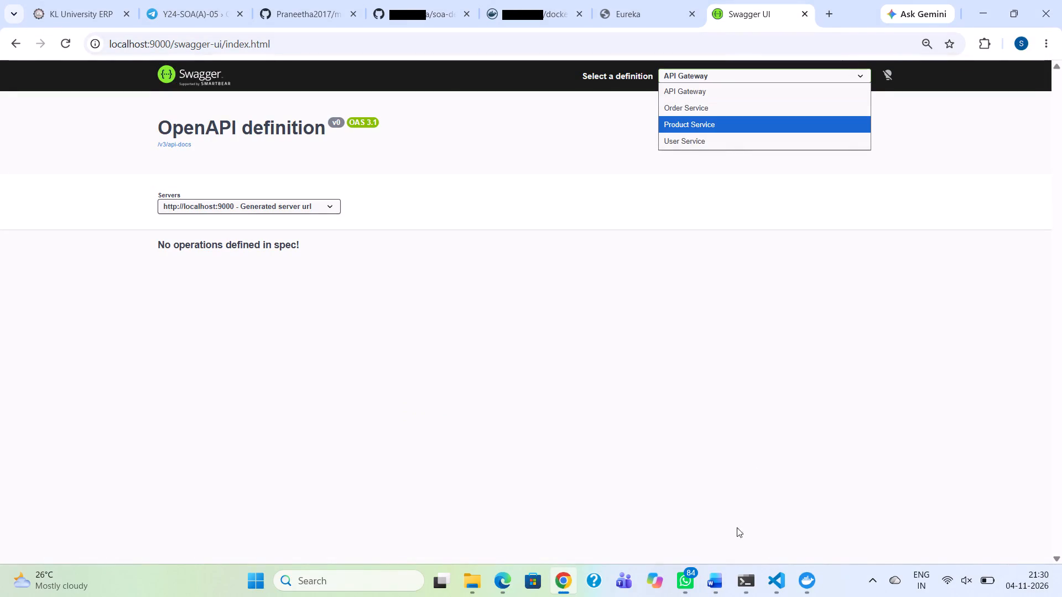
{"action": "left_click", "coordinate": [717, 590]}
{"action": "left_click", "coordinate": [758, 534]}
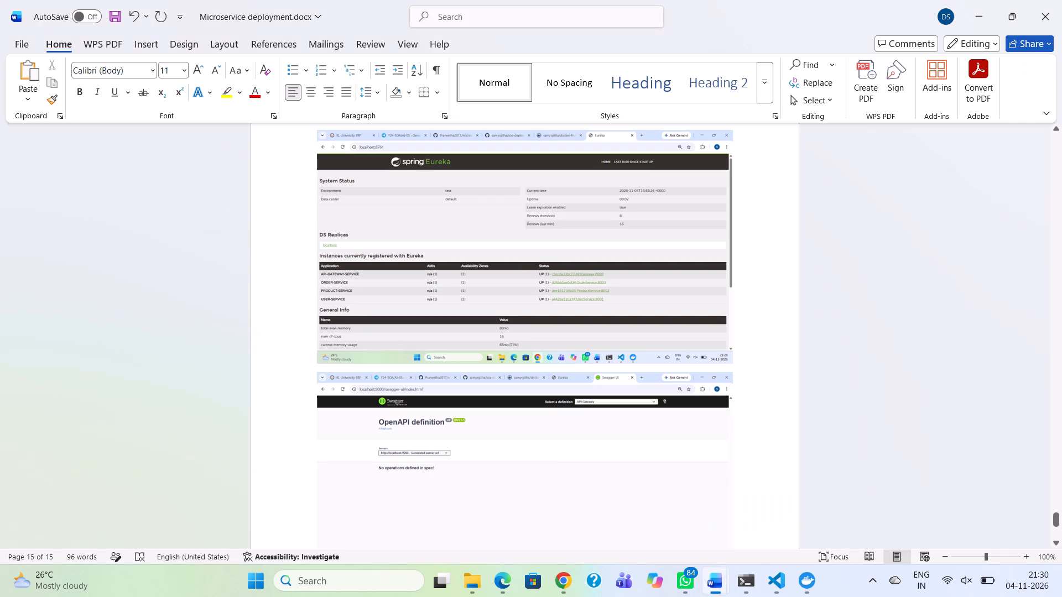
{"action": "scroll", "coordinate": [549, 499], "scroll_direction": "down", "scroll_amount": 2}
{"action": "key", "text": "Return"}
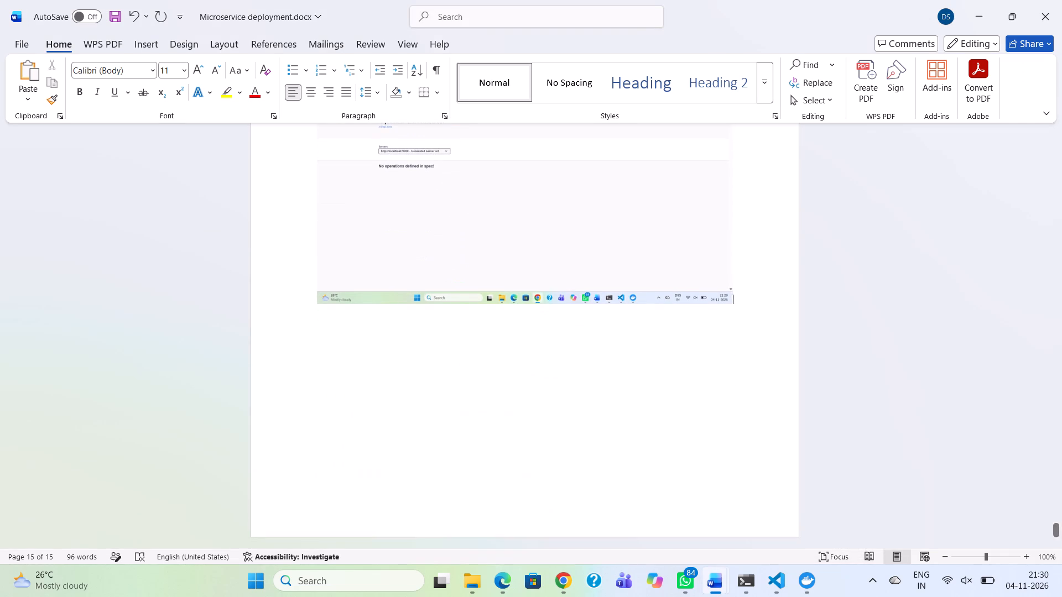
{"action": "key", "text": "ctrl+v"}
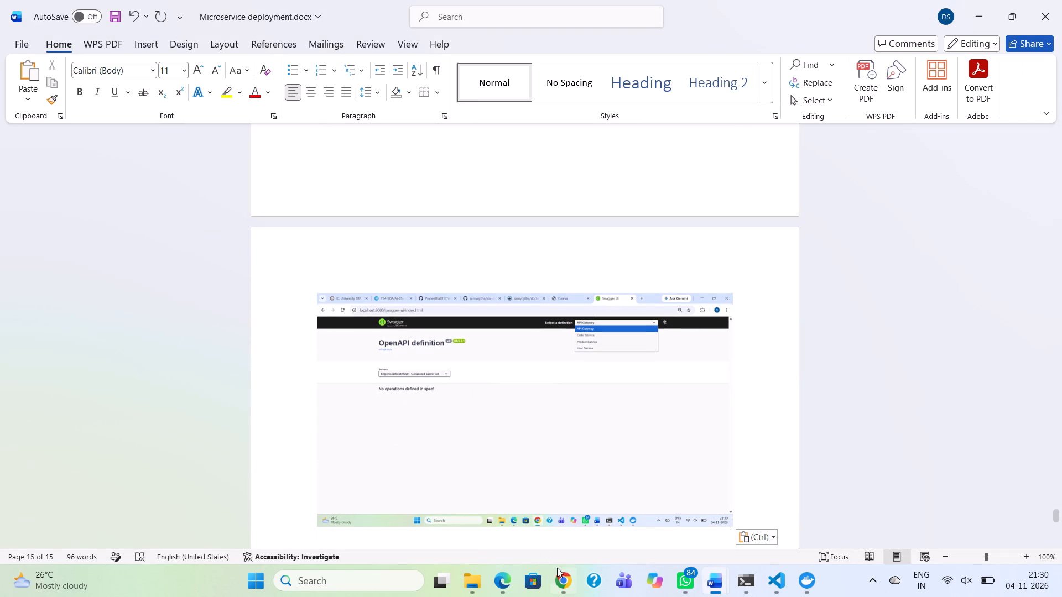
Add the line "We made api as single entry" below the last Swagger UI screenshot in Microservice deployment.docx.
{"action": "left_click", "coordinate": [560, 499]}
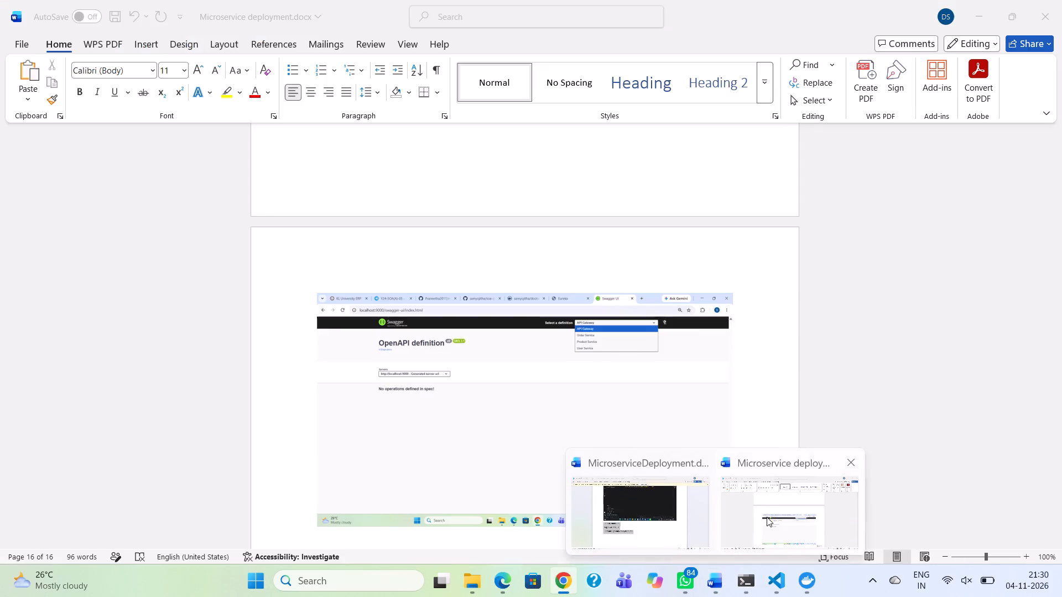
{"action": "left_click", "coordinate": [767, 517]}
{"action": "scroll", "coordinate": [594, 418], "scroll_direction": "down", "scroll_amount": 1}
{"action": "key", "text": "Return"}
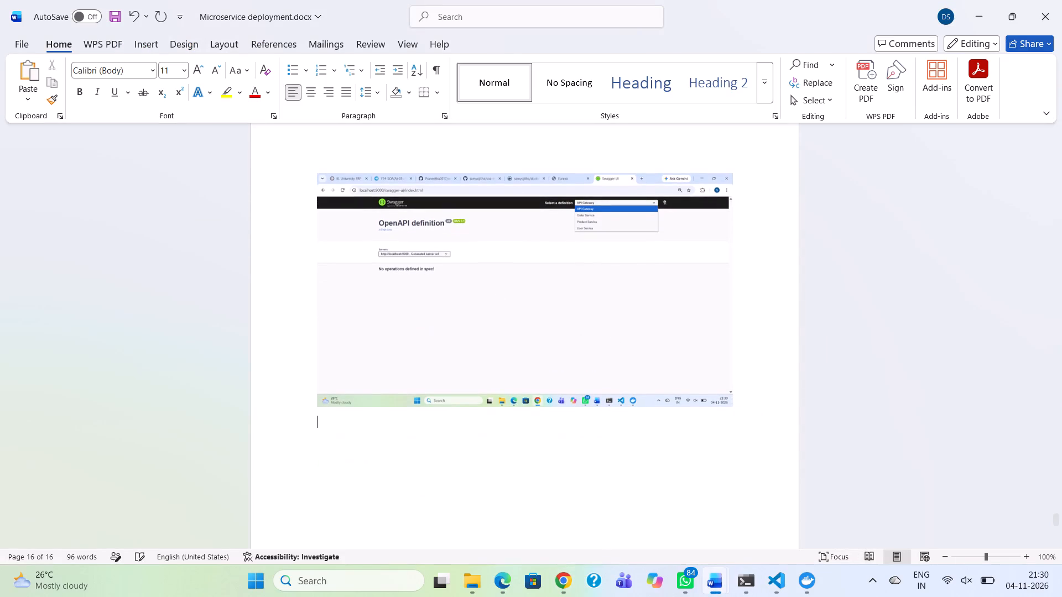
{"action": "type", "text": "we amde"}
{"action": "key", "text": "BackSpace"}
{"action": "key", "text": "BackSpace"}
{"action": "key", "text": "BackSpace"}
{"action": "key", "text": "BackSpace"}
{"action": "type", "text": "made"}
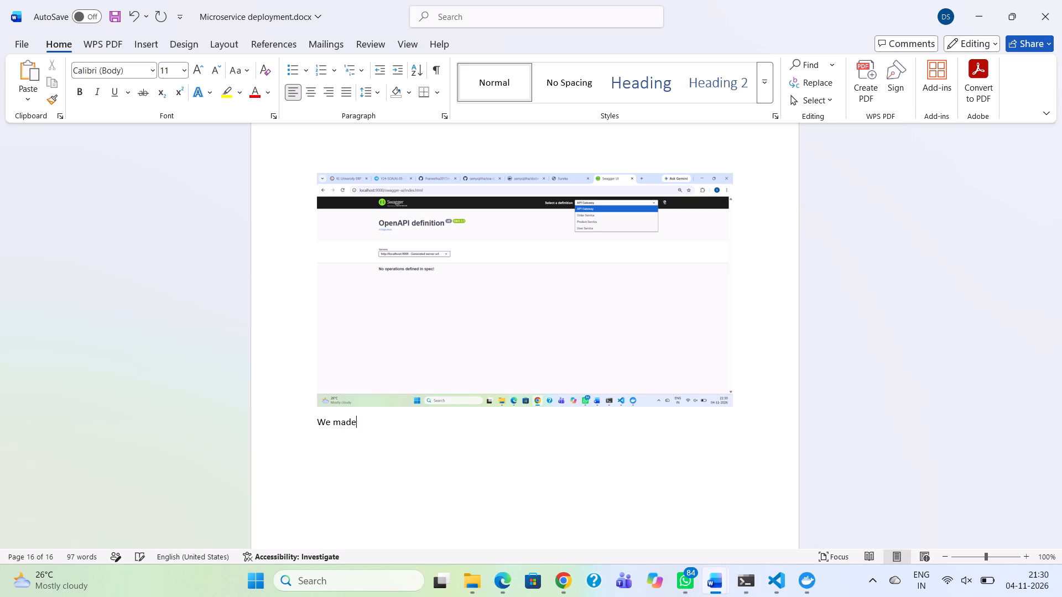
{"action": "key", "text": "space"}
{"action": "type", "text": "api"}
{"action": "key", "text": "space"}
{"action": "type", "text": "as sin"}
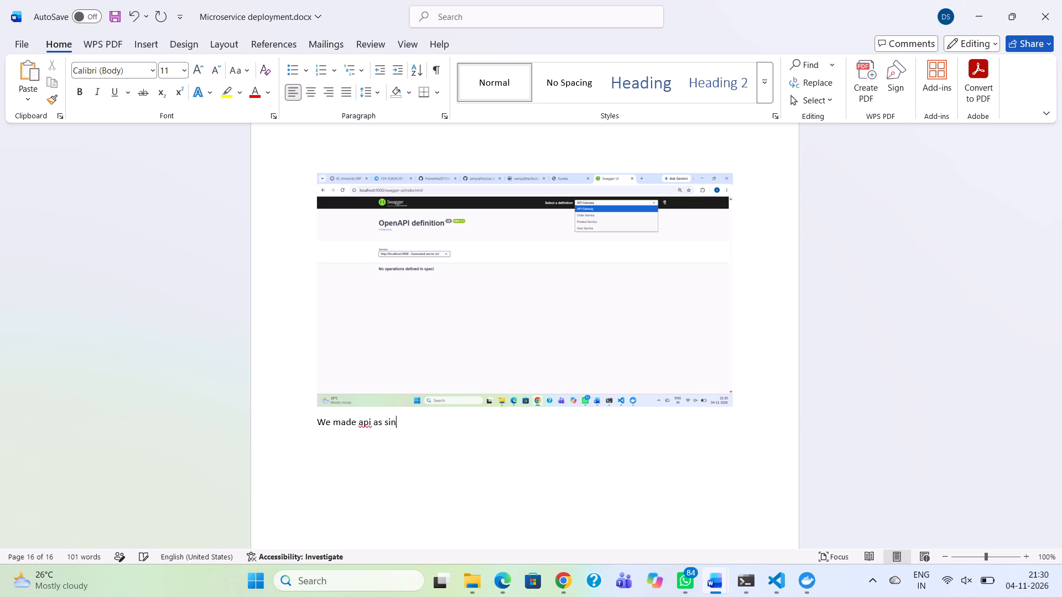
{"action": "key", "text": "g"}
{"action": "type", "text": "le entry"}
Switch to Chrome and open localhost:9000/swagger-ui/index.html?urls.primaryName=order+service in a new tab.
{"action": "left_click", "coordinate": [564, 583]}
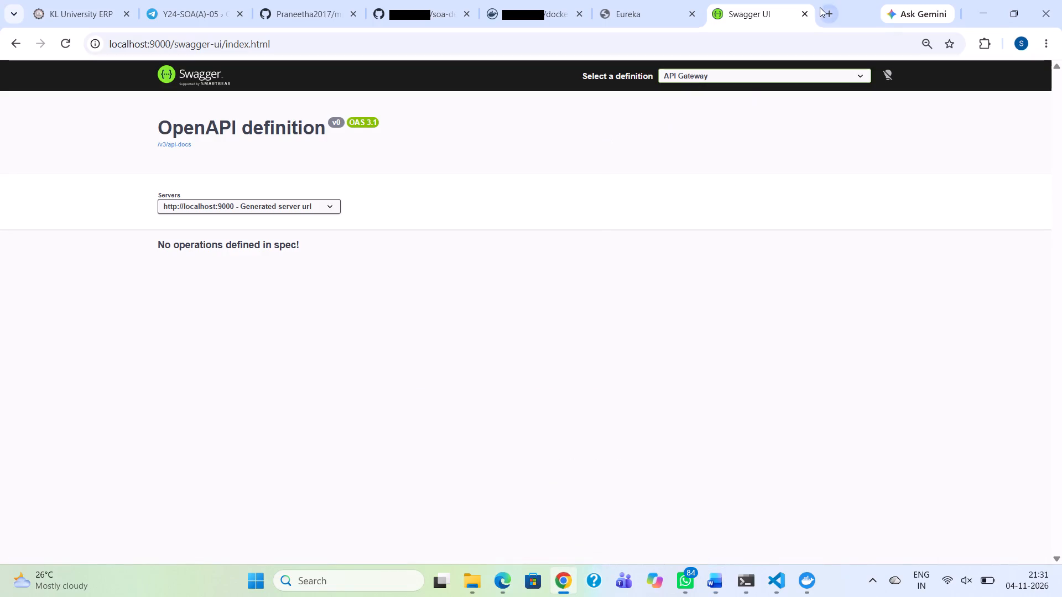
{"action": "left_click", "coordinate": [820, 7]}
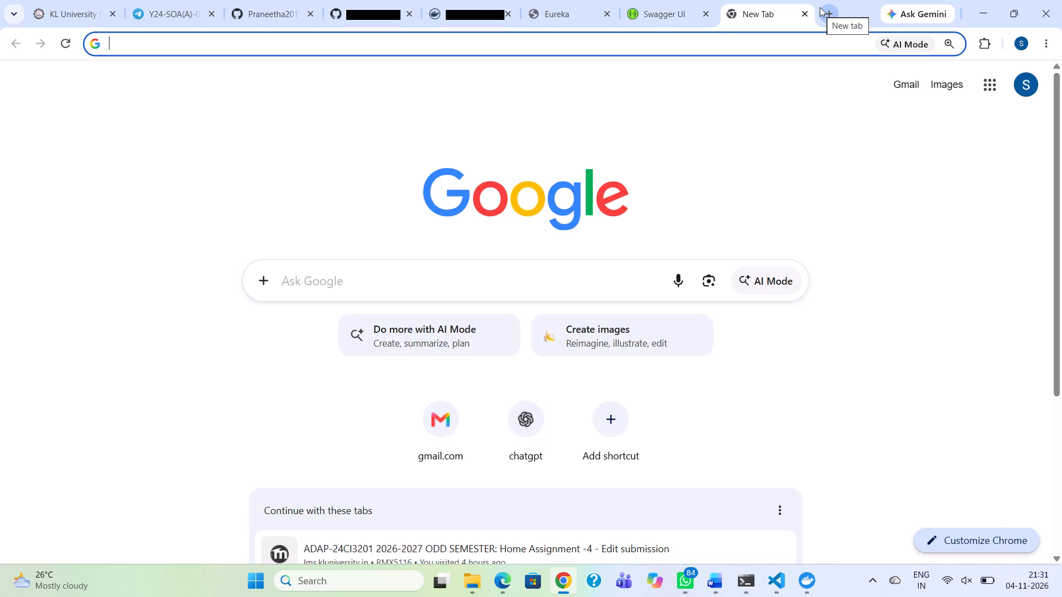
{"action": "type", "text": "loc"}
{"action": "type", "text": "al"}
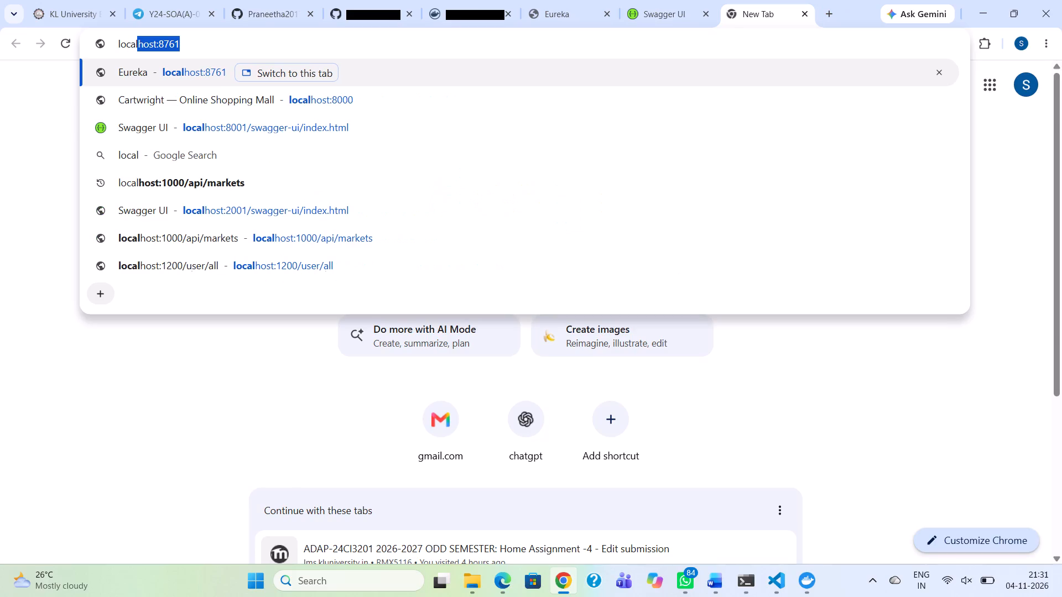
{"action": "type", "text": "host"}
{"action": "key", "text": "shift+colon"}
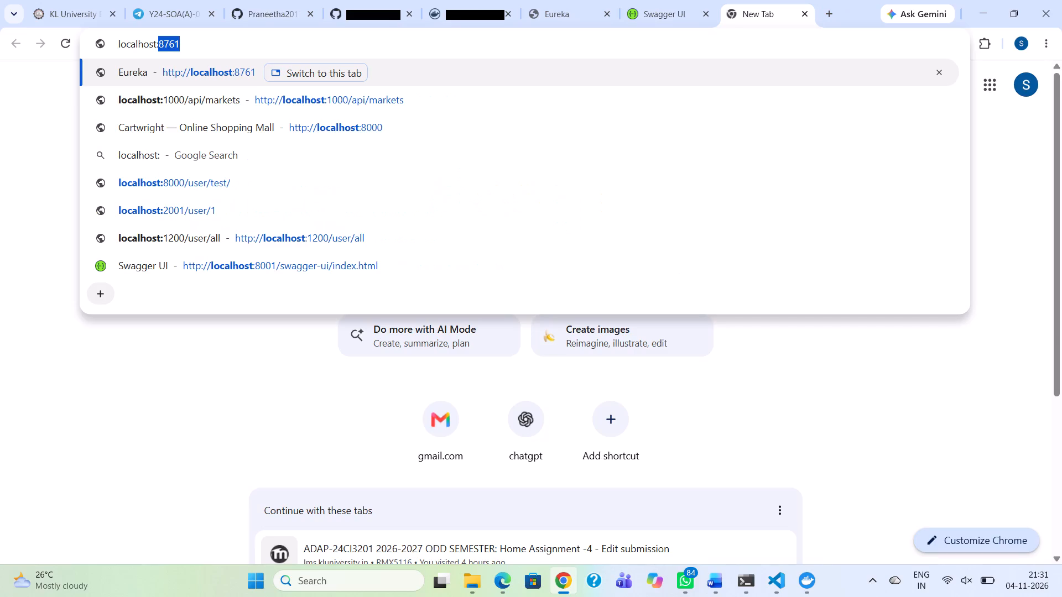
{"action": "key", "text": "9"}
{"action": "type", "text": "000"}
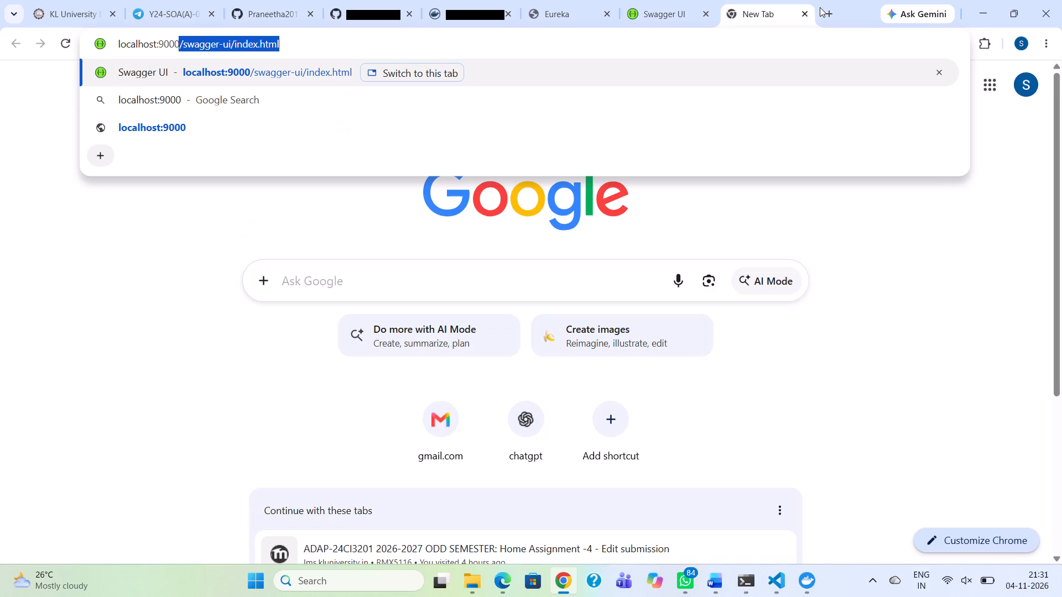
{"action": "key", "text": "Tab"}
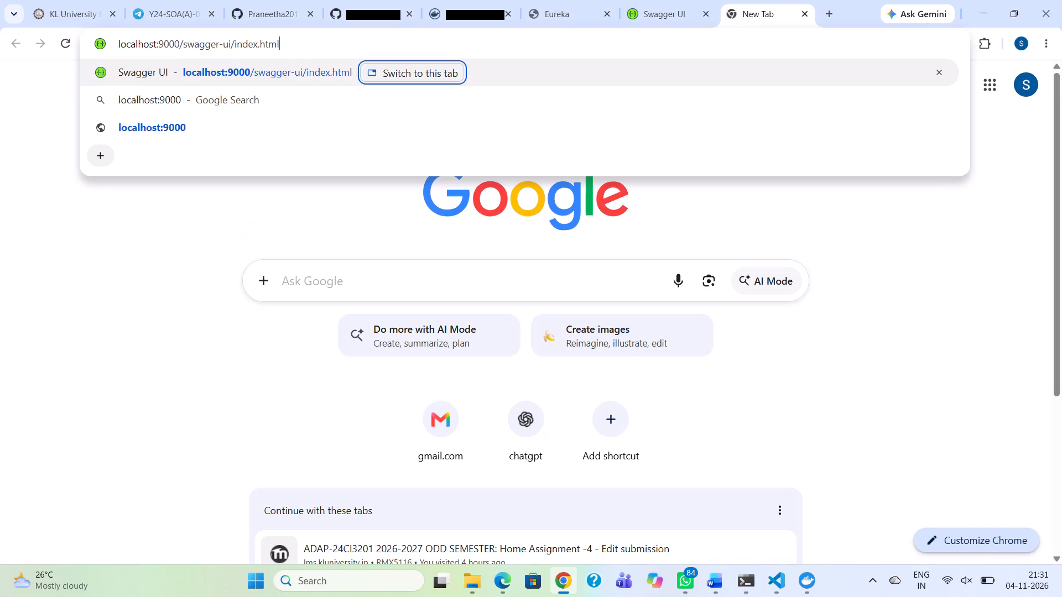
{"action": "key", "text": "shift+question"}
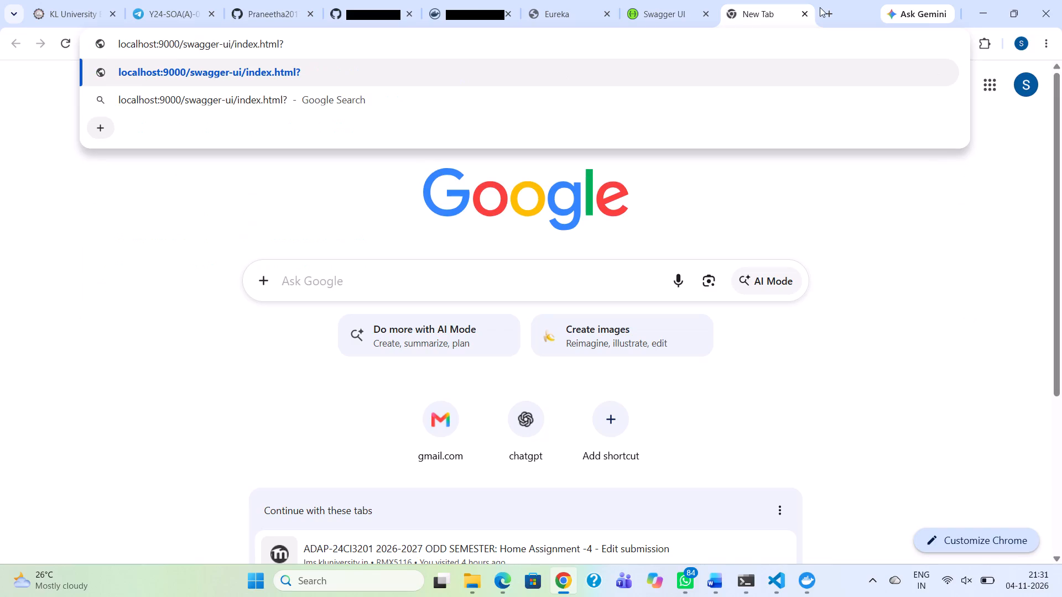
{"action": "type", "text": "urls"}
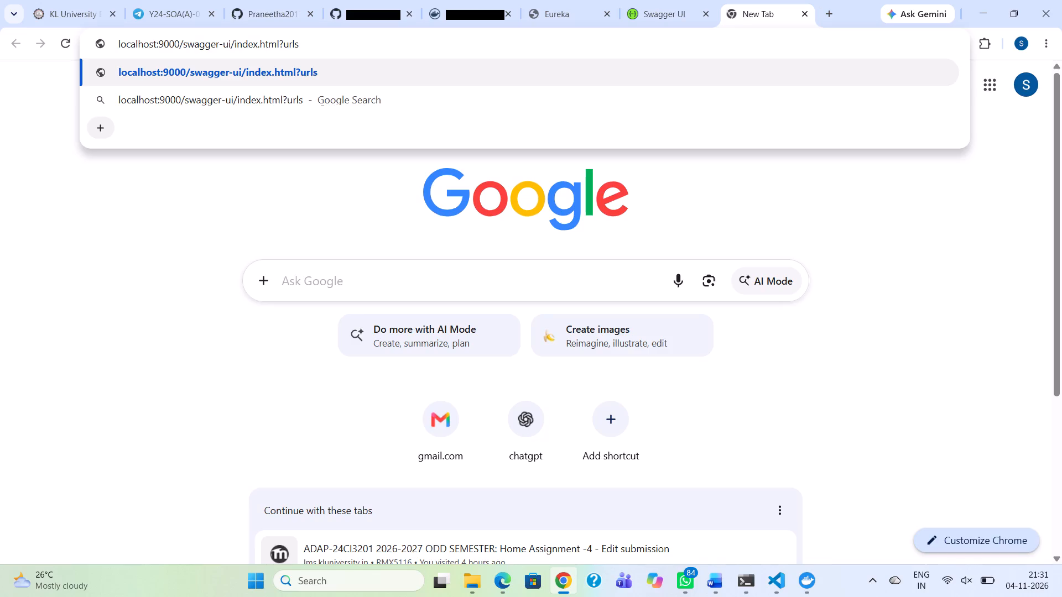
{"action": "key", "text": "period"}
{"action": "type", "text": "pri"}
{"action": "type", "text": "mary"}
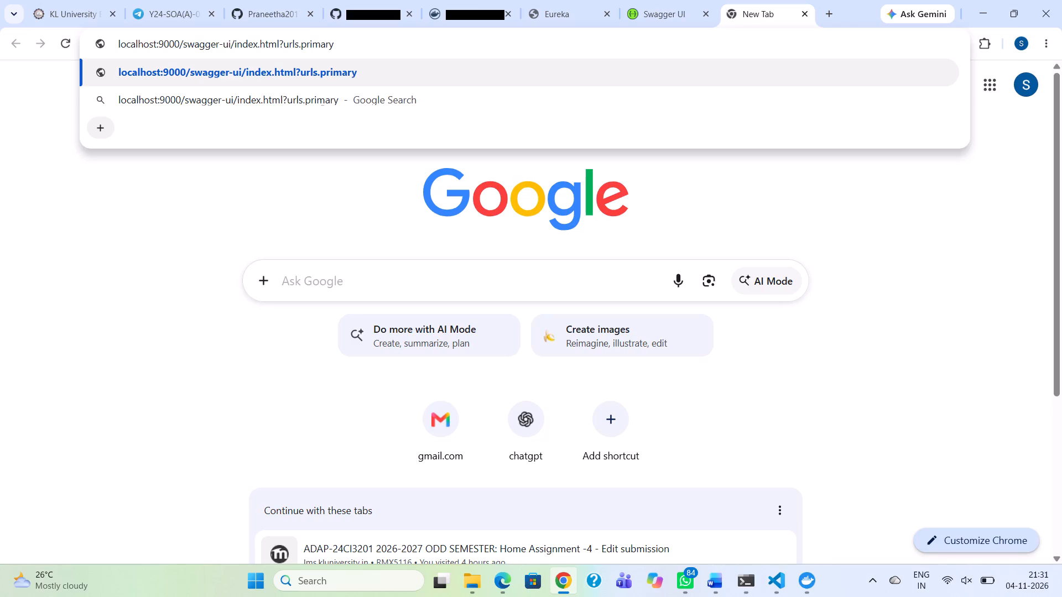
{"action": "type", "text": "ma"}
{"action": "key", "text": "BackSpace"}
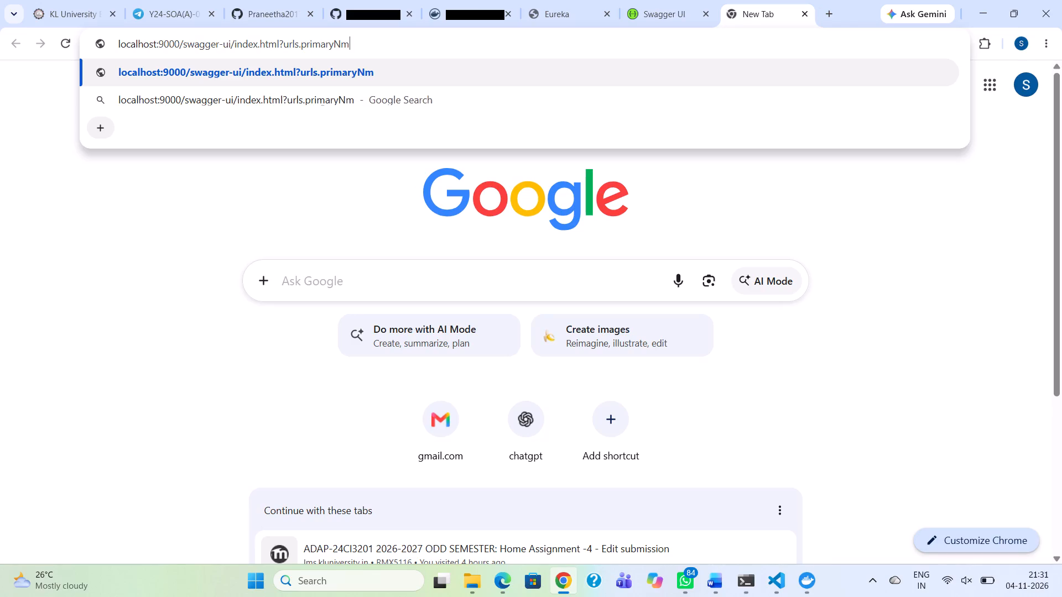
{"action": "key", "text": "BackSpace"}
{"action": "type", "text": "ame"}
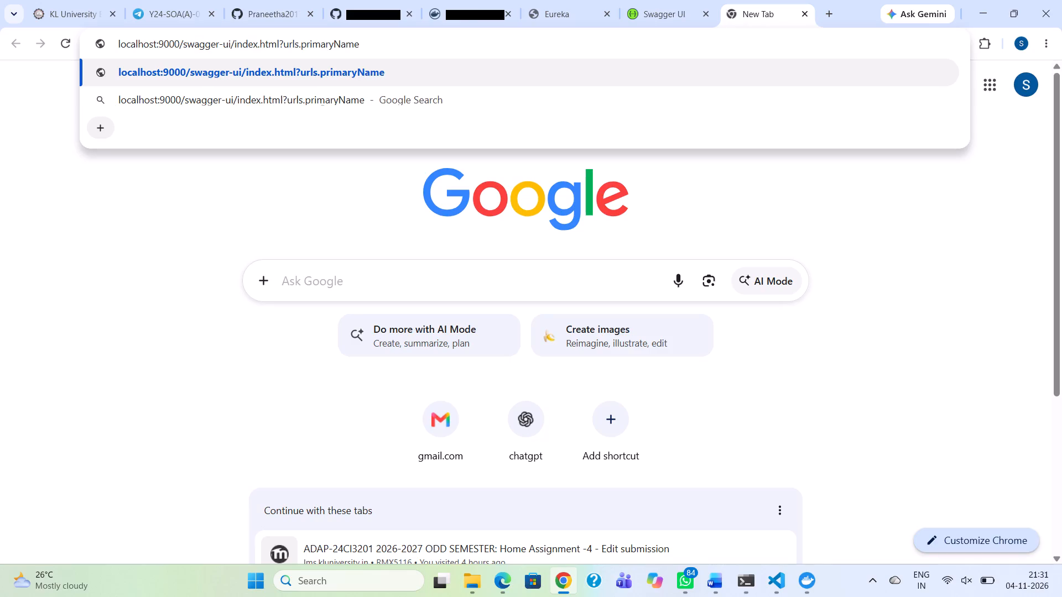
{"action": "key", "text": "equal"}
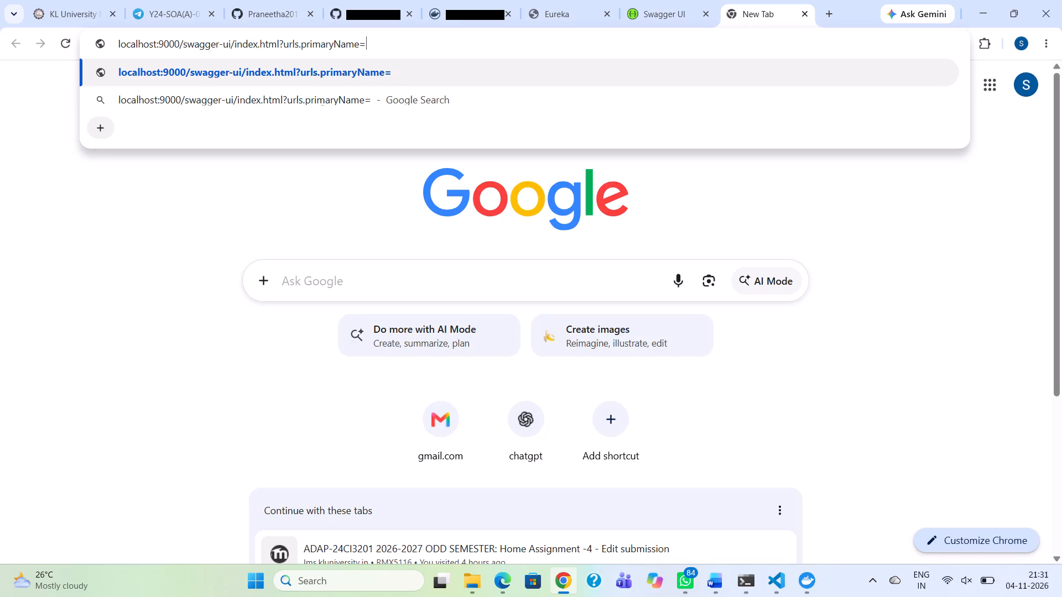
{"action": "type", "text": "oder"}
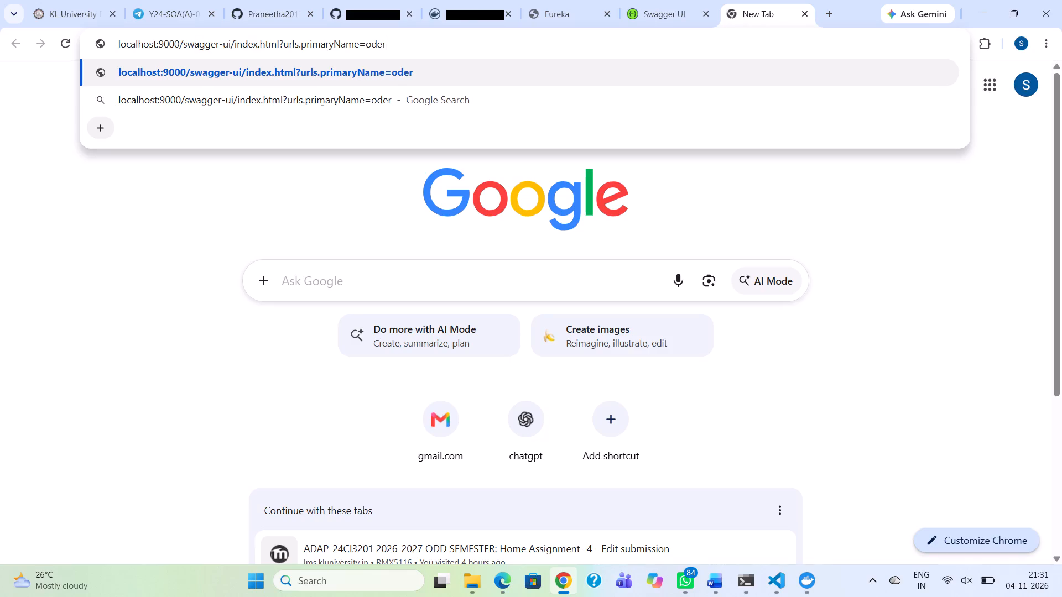
{"action": "key", "text": "BackSpace"}
{"action": "key", "text": "BackSpace"}
{"action": "key", "text": "BackSpace"}
{"action": "type", "text": "rder"}
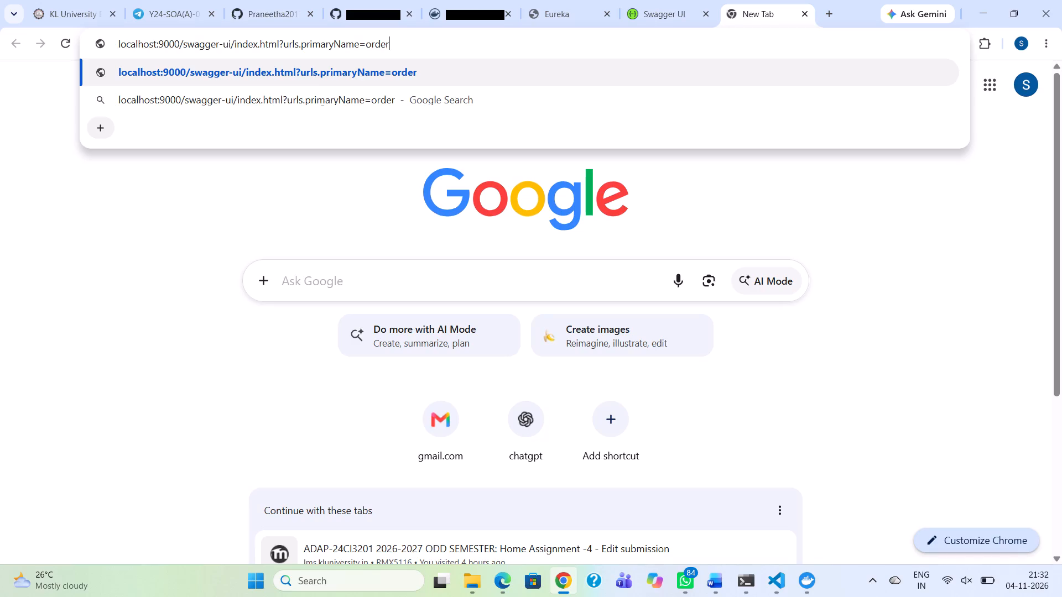
{"action": "key", "text": "shift+plus"}
{"action": "key", "text": "s"}
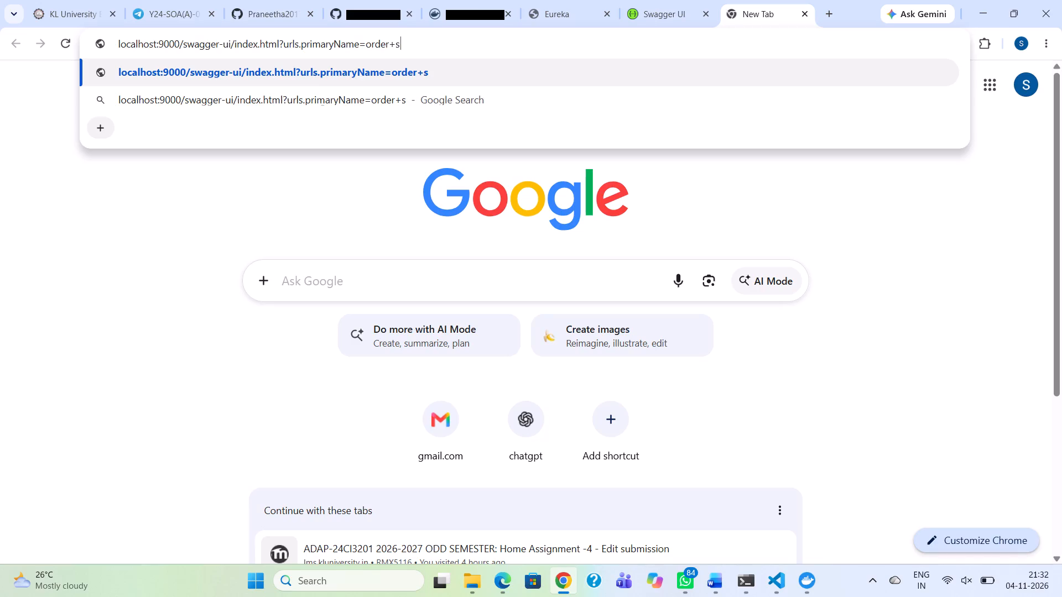
{"action": "key", "text": "e"}
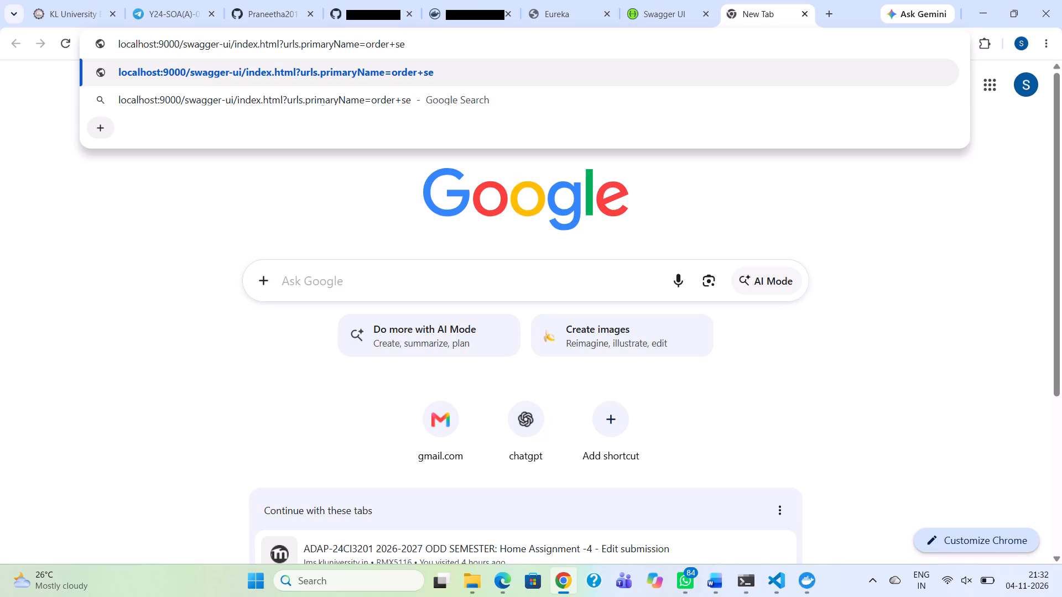
{"action": "type", "text": "rvice"}
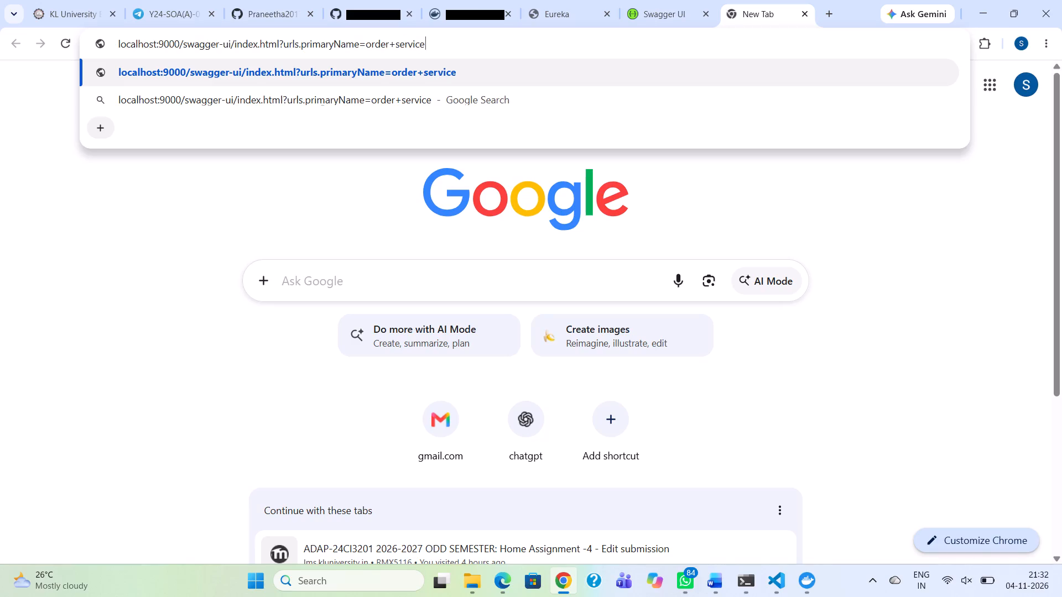
{"action": "key", "text": "Return"}
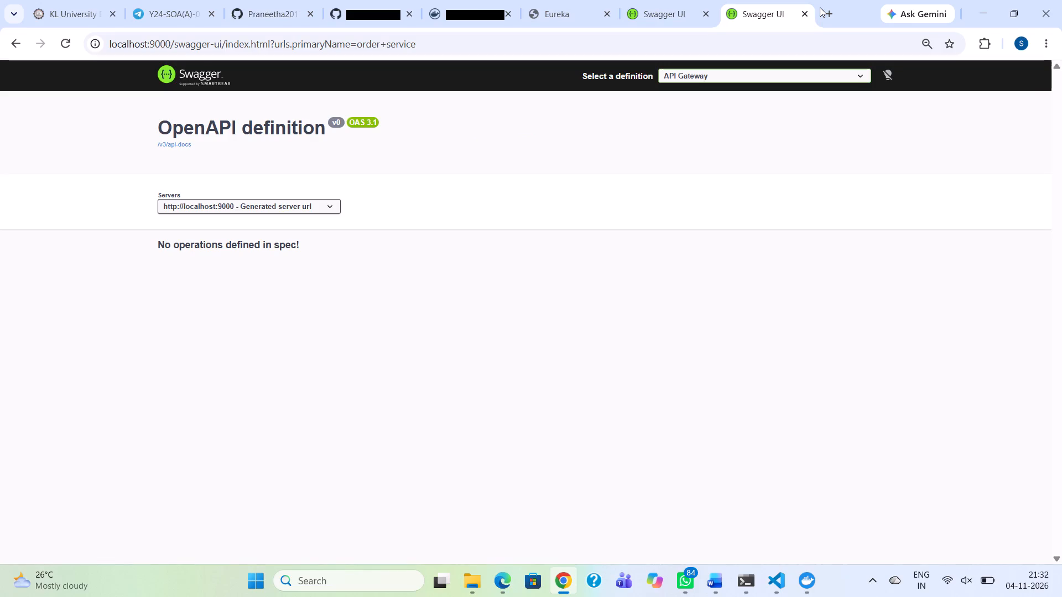
Select the Order Service definition in Swagger UI.
{"action": "left_click", "coordinate": [807, 75]}
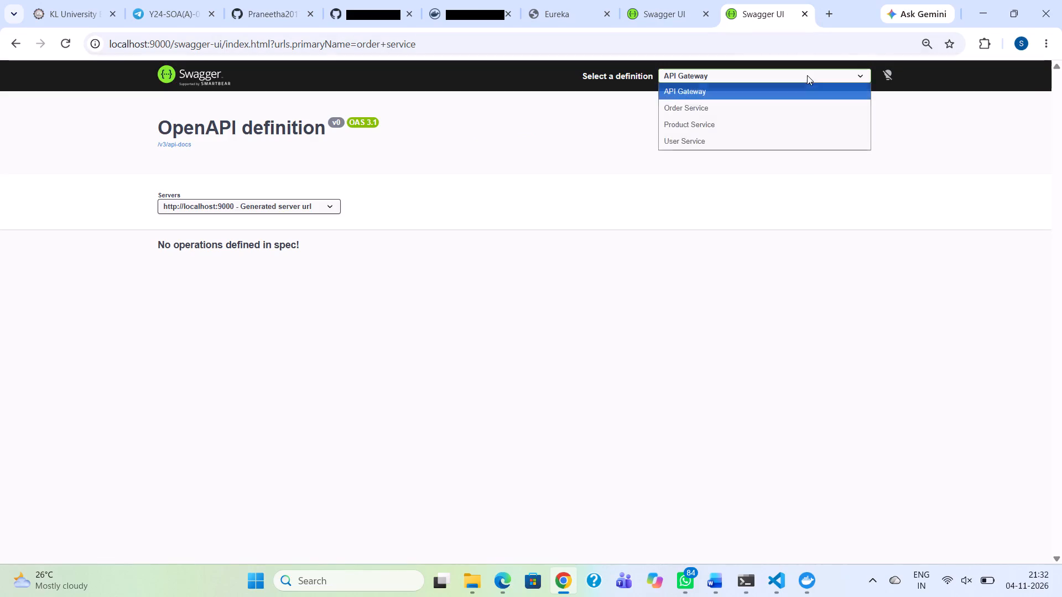
{"action": "left_click", "coordinate": [711, 113]}
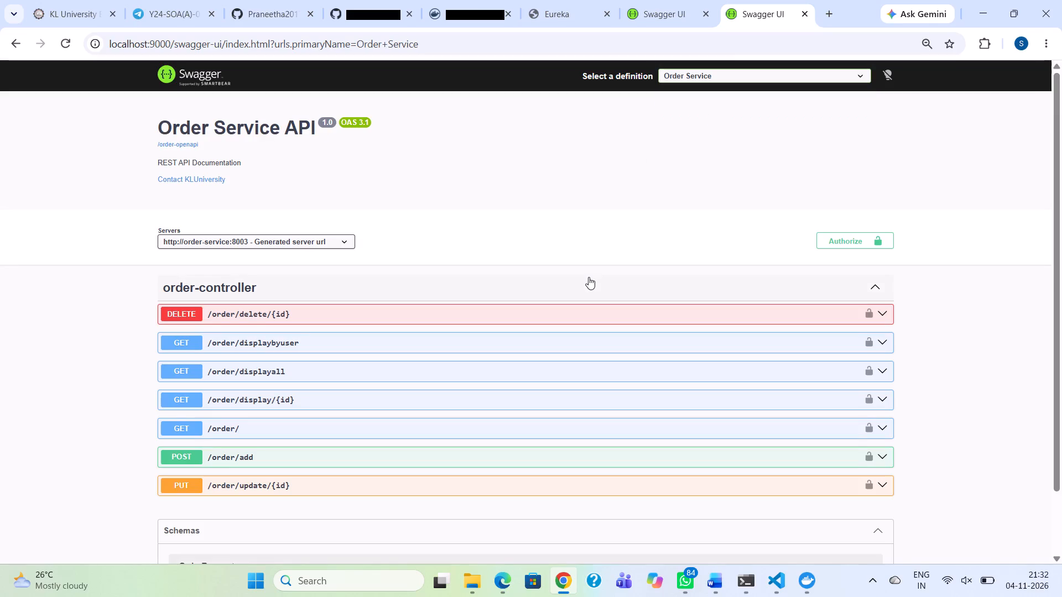
Take a full-screen screenshot of the Order Service API page and paste it below "We made api as single entry" in Microservice deployment.docx.
{"action": "key", "text": "super+Print"}
{"action": "left_click", "coordinate": [720, 583]}
{"action": "left_click", "coordinate": [771, 519]}
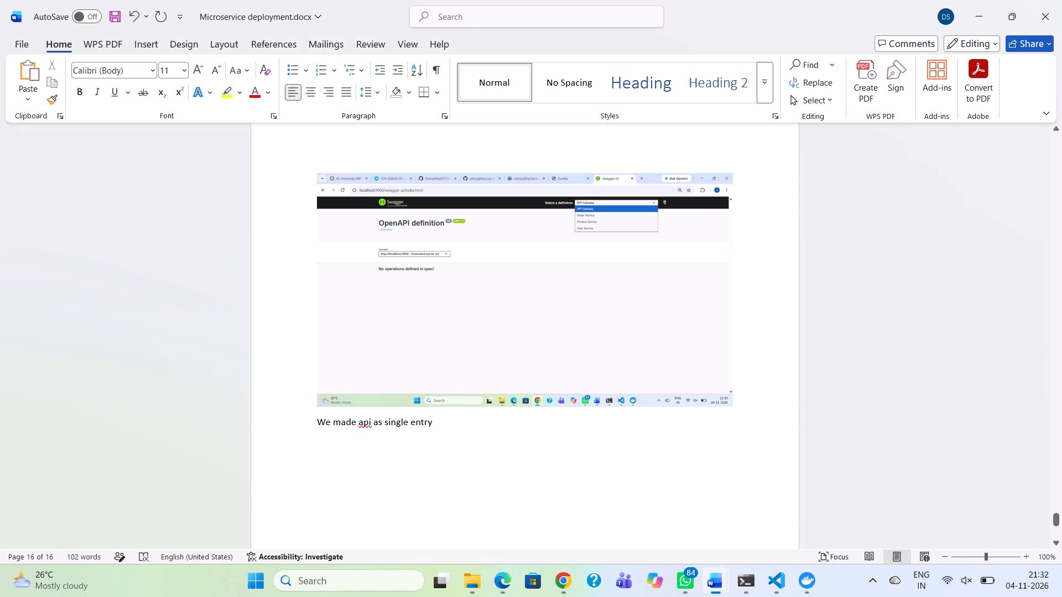
{"action": "key", "text": "Return"}
{"action": "key", "text": "ctrl+v"}
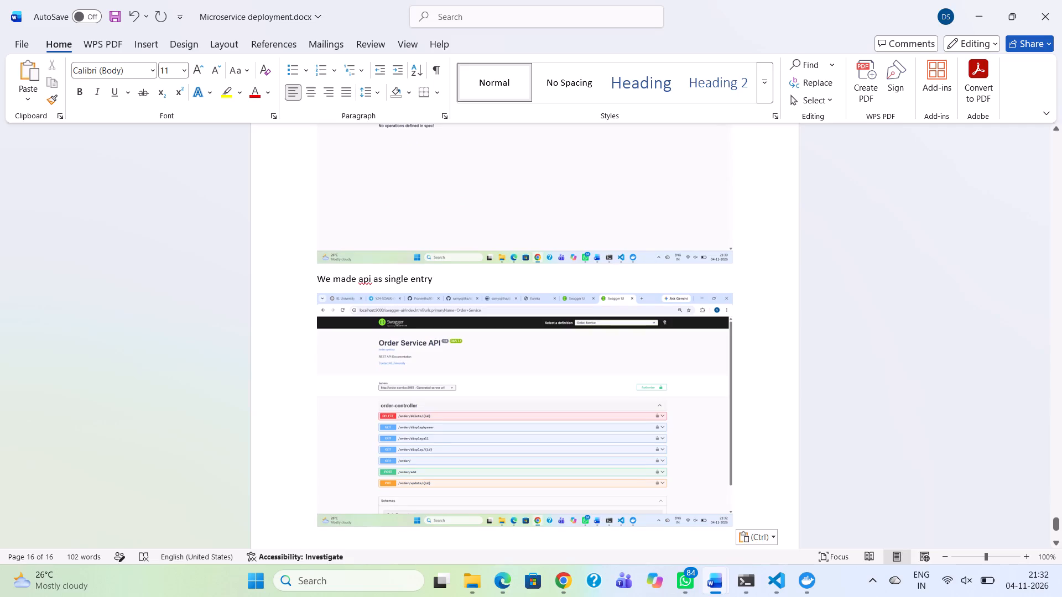
Copy the Order Service page's URL in Chrome and open it in a new tab with primaryName changed to product+service.
{"action": "left_click", "coordinate": [570, 596]}
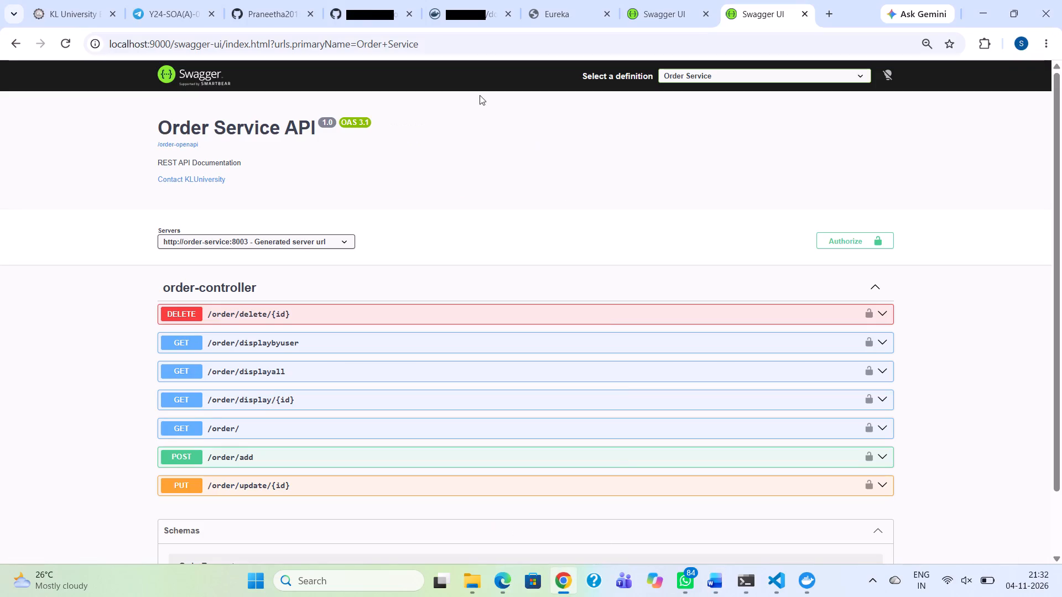
{"action": "left_click_drag", "start_coordinate": [451, 44], "coordinate": [60, 46]}
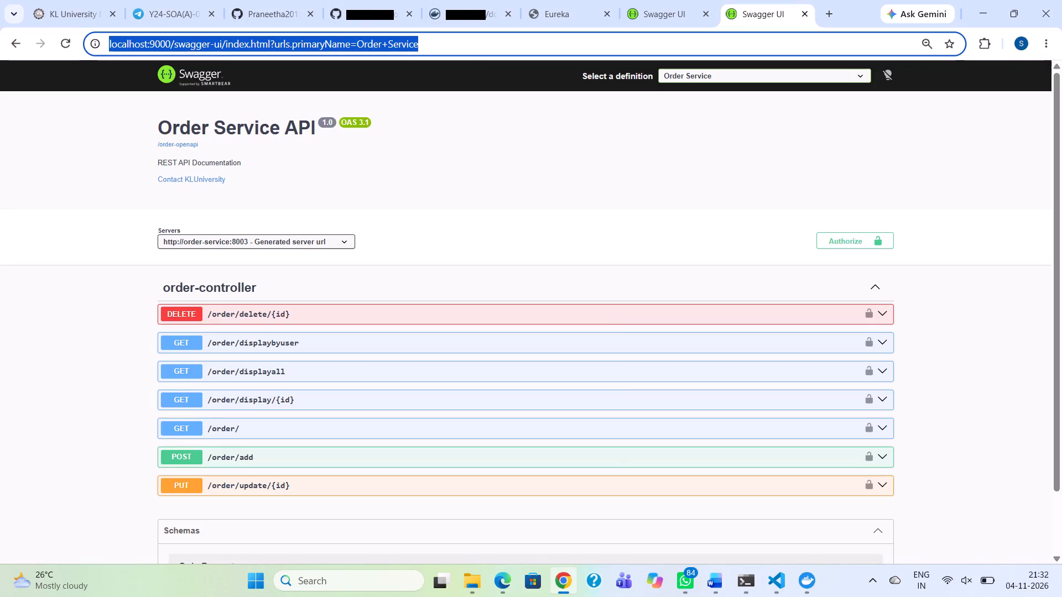
{"action": "left_click_drag", "start_coordinate": [60, 46], "coordinate": [8, 46]}
{"action": "key", "text": "ctrl+c"}
{"action": "left_click", "coordinate": [490, 39]}
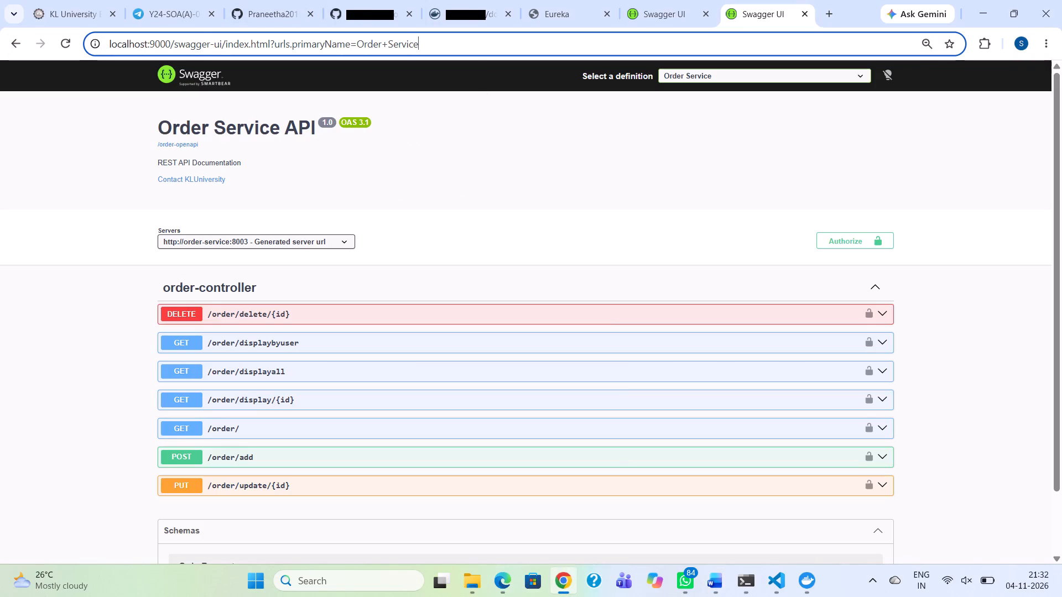
{"action": "left_click", "coordinate": [835, 9]}
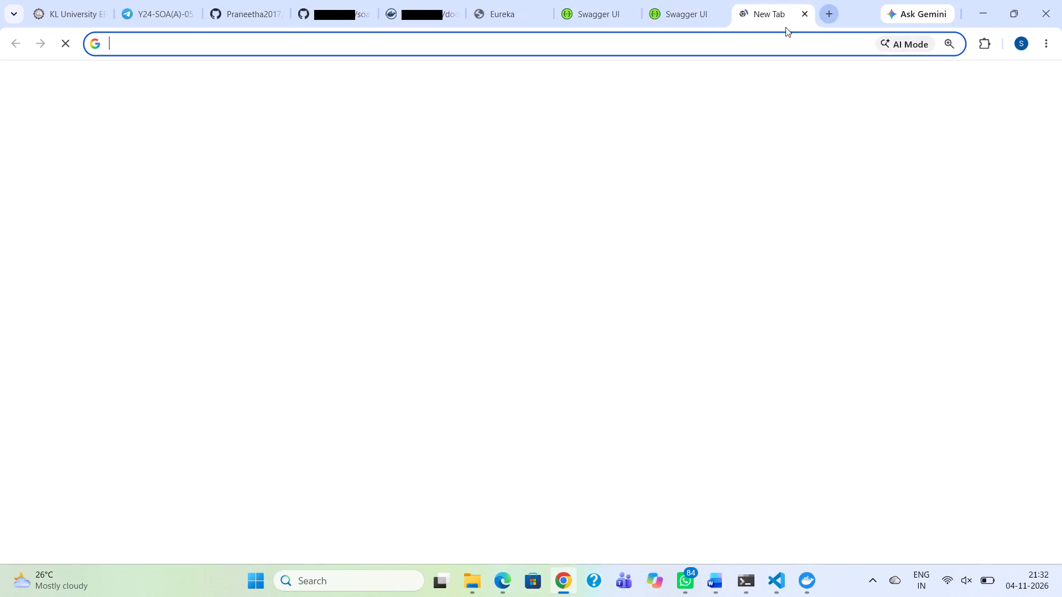
{"action": "left_click", "coordinate": [742, 42]}
{"action": "key", "text": "ctrl+v"}
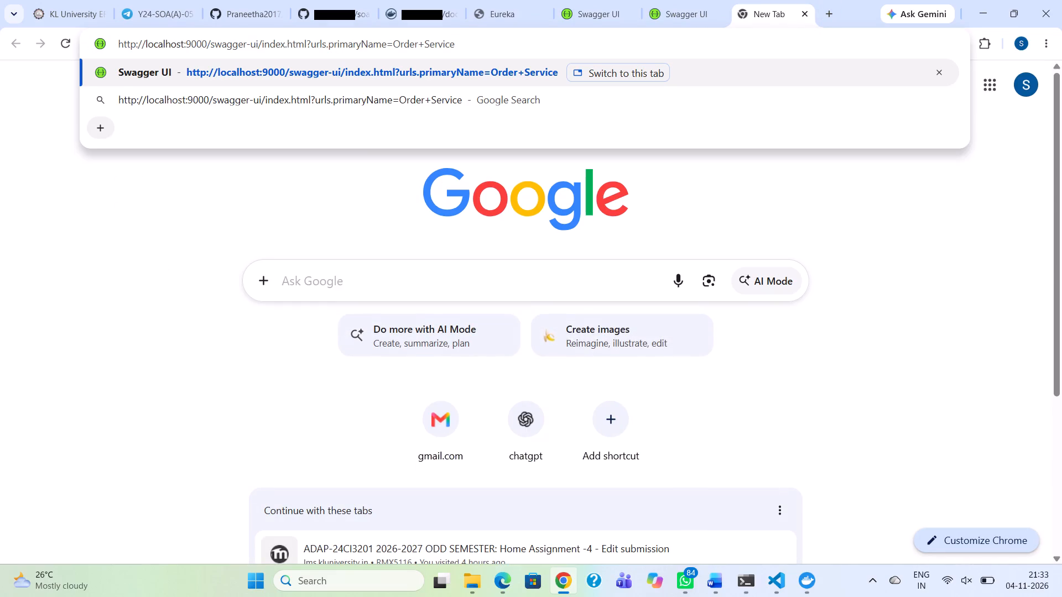
{"action": "key", "text": "BackSpace"}
{"action": "key", "text": "BackSpace"}
{"action": "key", "text": "BackSpace"}
{"action": "key", "text": "BackSpace"}
{"action": "key", "text": "BackSpace"}
{"action": "key", "text": "BackSpace"}
{"action": "key", "text": "BackSpace"}
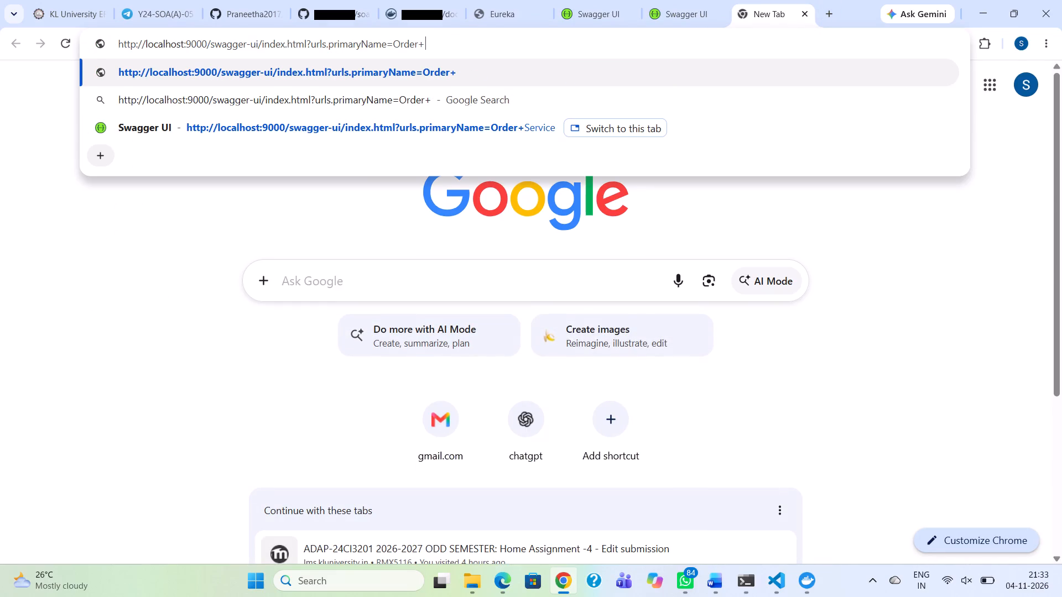
{"action": "key", "text": "BackSpace"}
{"action": "key", "text": "BackSpace"}
{"action": "key", "text": "BackSpace"}
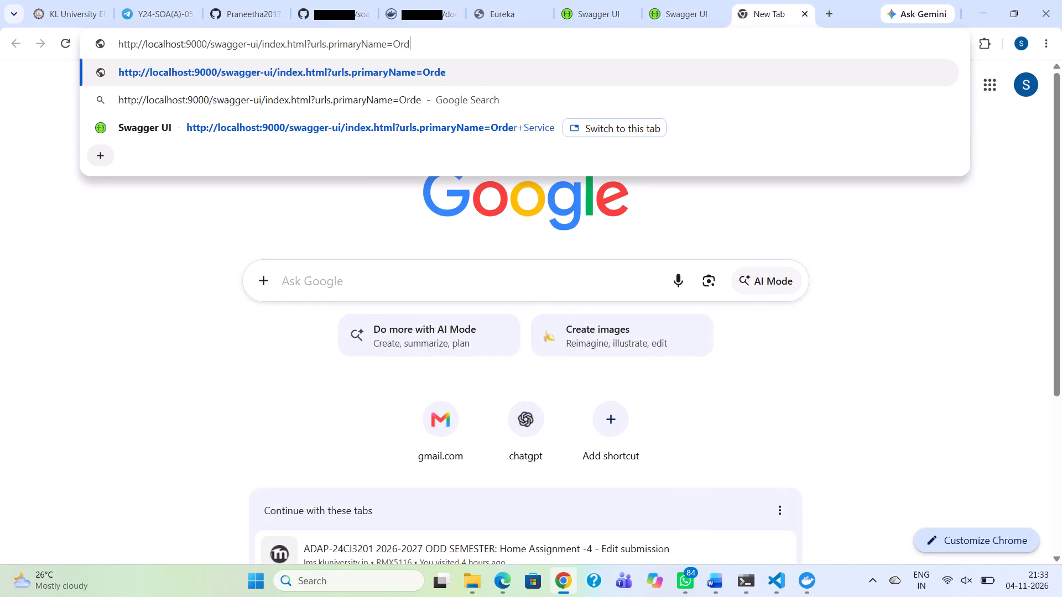
{"action": "key", "text": "BackSpace"}
{"action": "key", "text": "BackSpace"}
{"action": "key", "text": "BackSpace"}
{"action": "type", "text": "pro"}
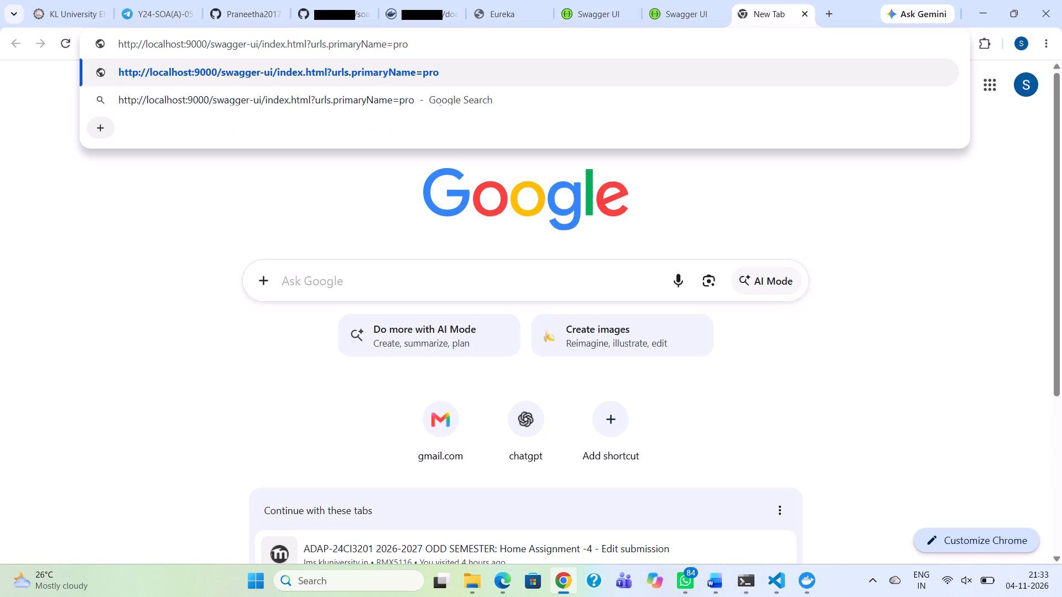
{"action": "key", "text": "d"}
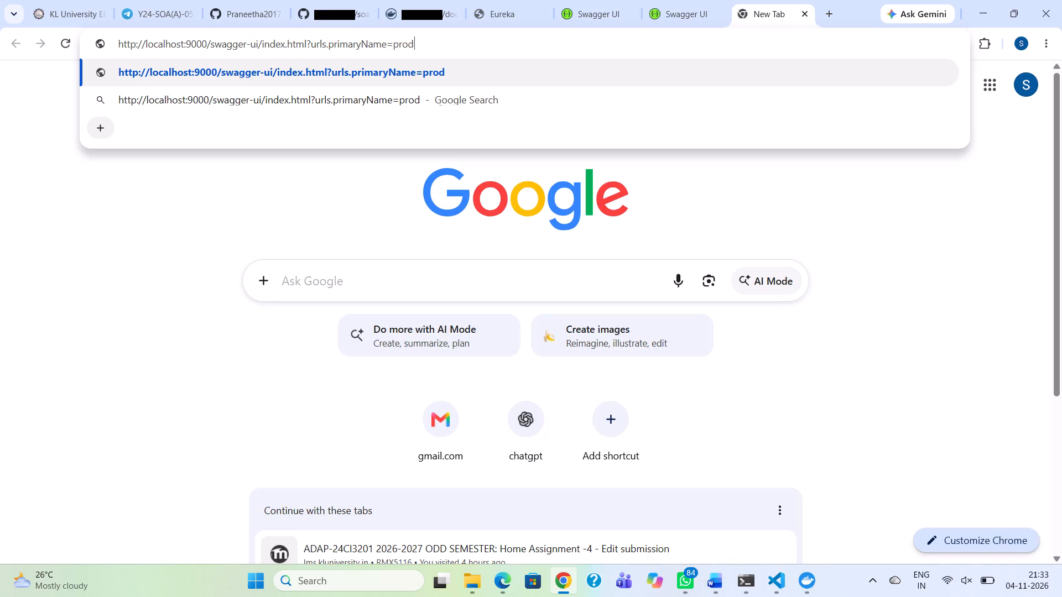
{"action": "type", "text": "uct"}
{"action": "type", "text": "+service"}
{"action": "key", "text": "Return"}
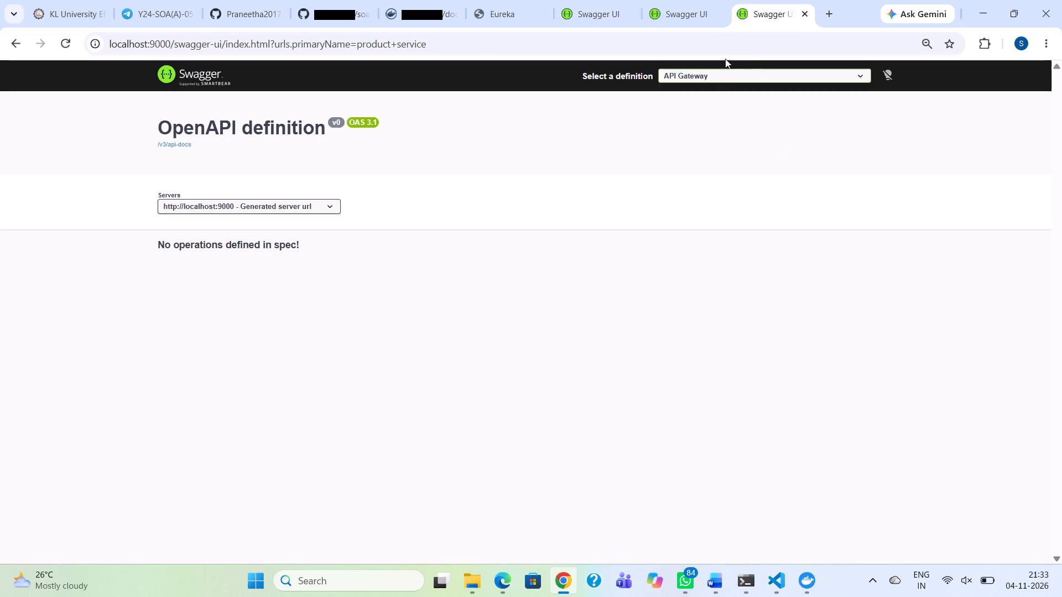
Select the Product Service definition in Swagger UI.
{"action": "left_click", "coordinate": [713, 73]}
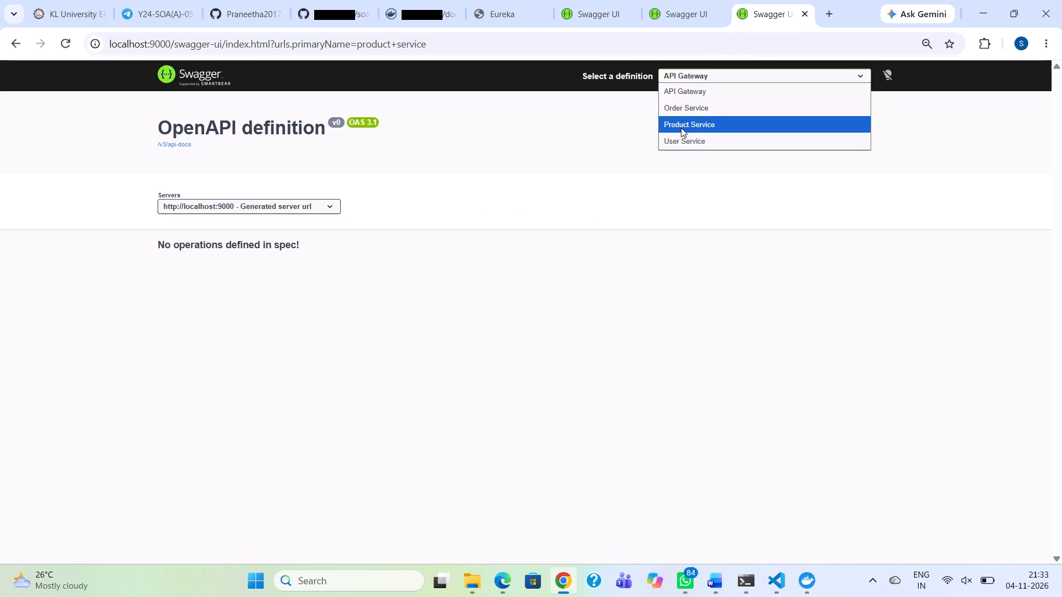
{"action": "left_click", "coordinate": [681, 128]}
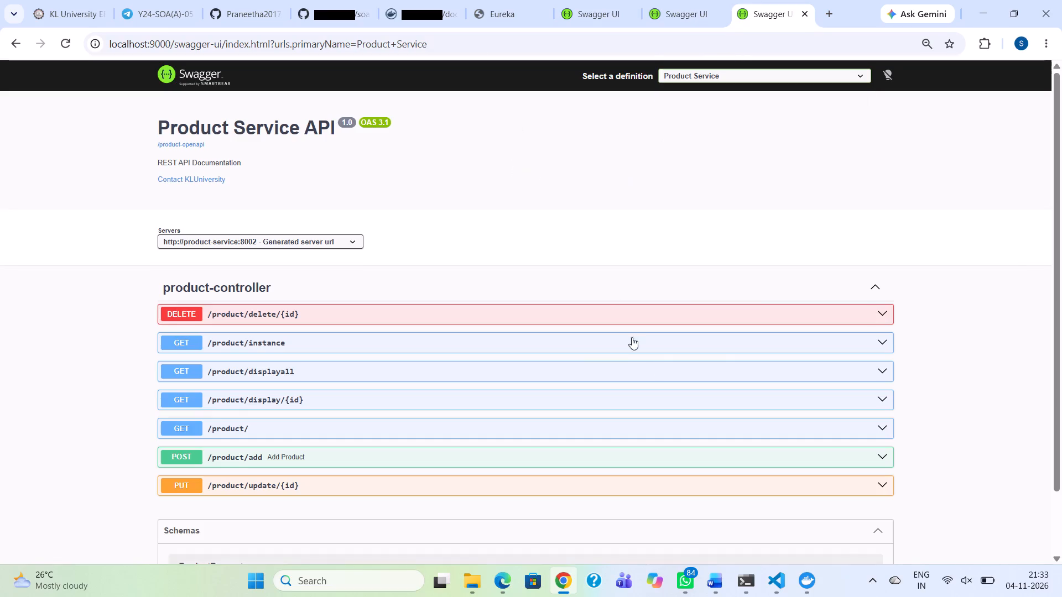
Take a full-screen screenshot of the Product Service API page and paste it below the Order Service screenshot in Microservice deployment.docx.
{"action": "key", "text": "super+Print"}
{"action": "left_click", "coordinate": [716, 591]}
{"action": "left_click", "coordinate": [773, 535]}
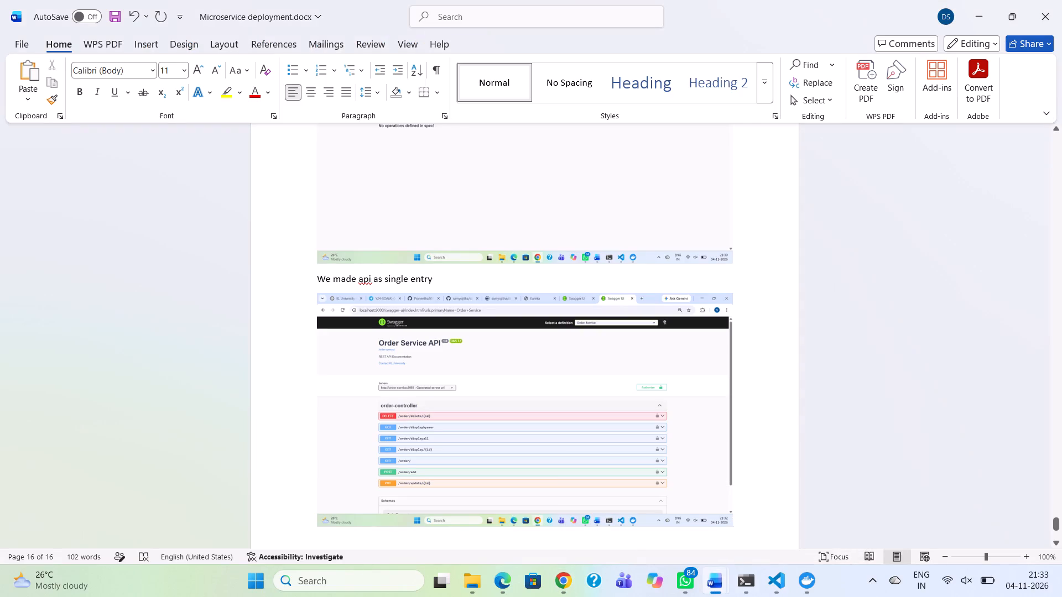
{"action": "key", "text": "Return"}
{"action": "key", "text": "ctrl+v"}
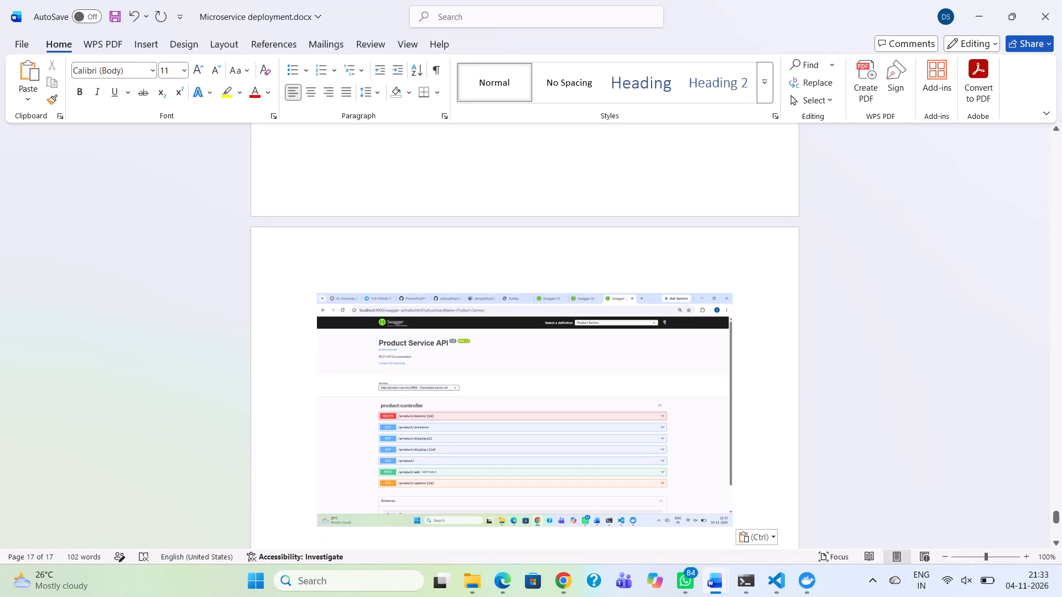
Copy the Product Service page's URL in Chrome and open it in a new tab with primaryName changed to User+Service.
{"action": "left_click", "coordinate": [566, 585]}
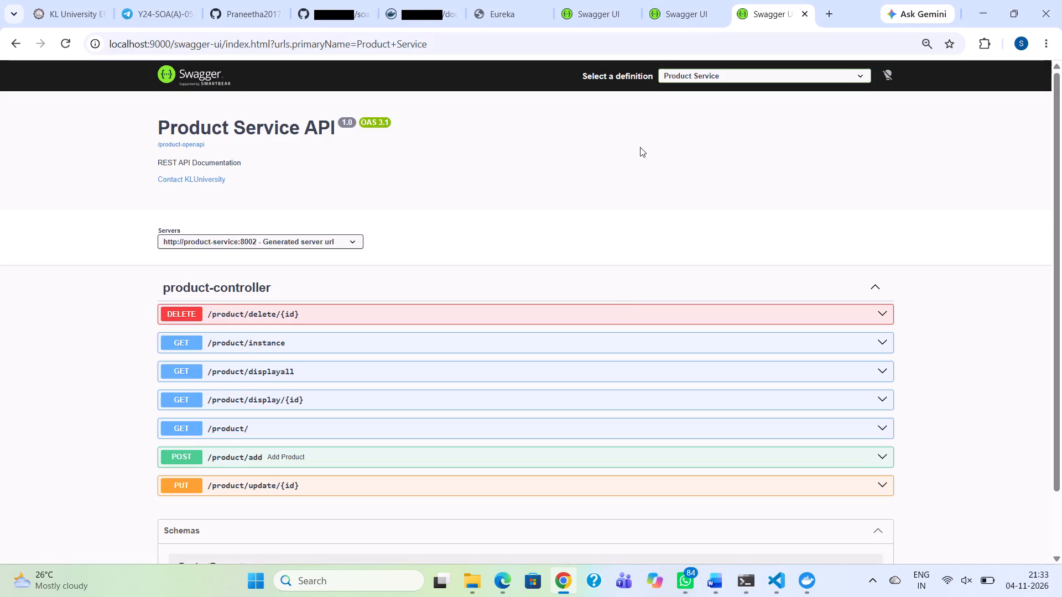
{"action": "left_click", "coordinate": [664, 9]}
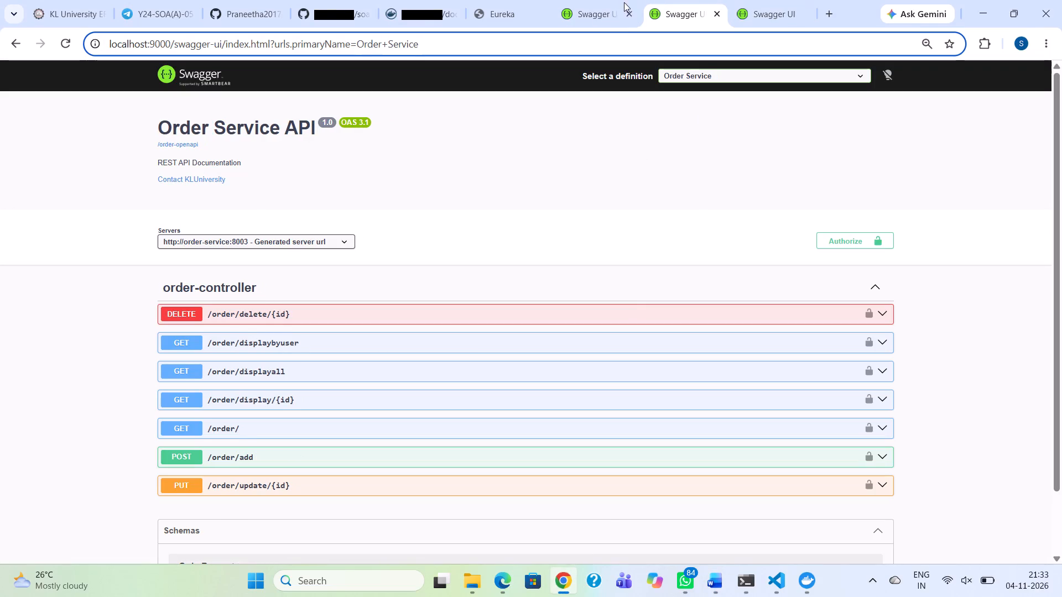
{"action": "left_click", "coordinate": [828, 15]}
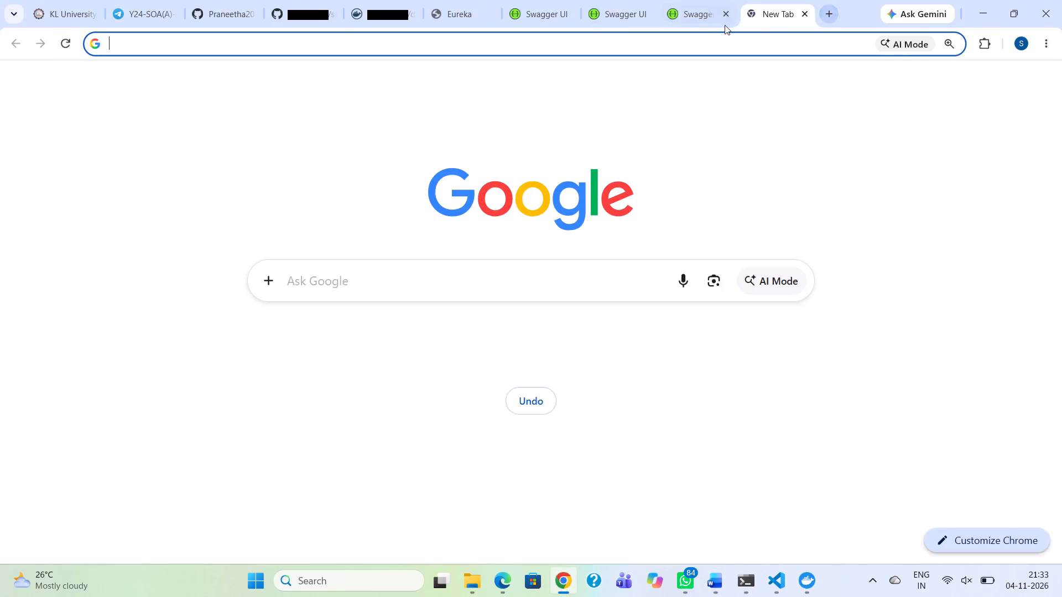
{"action": "left_click", "coordinate": [707, 39]}
{"action": "key", "text": "ctrl+v"}
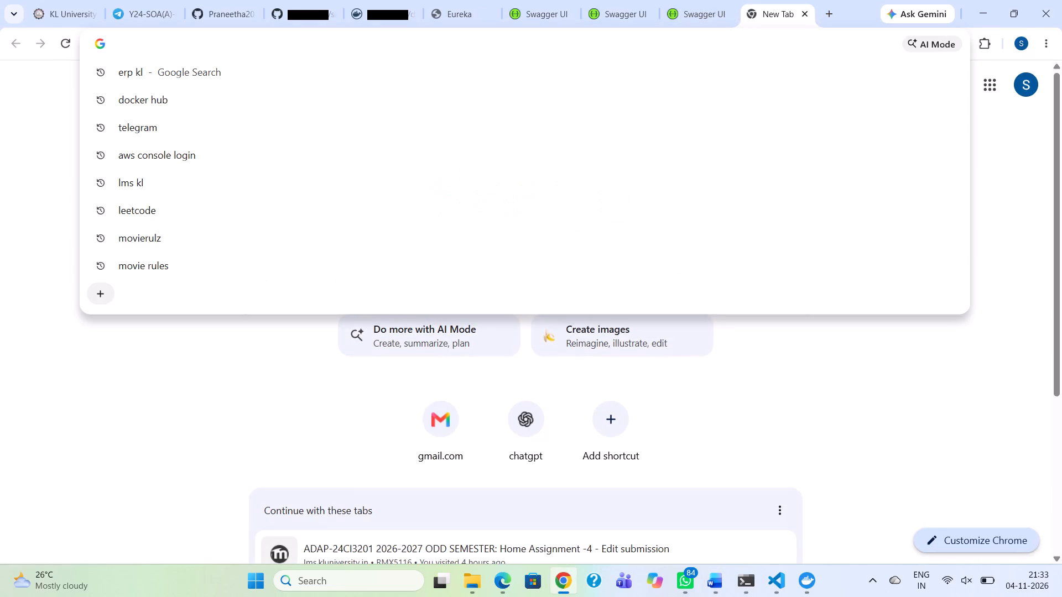
{"action": "left_click", "coordinate": [711, 3]}
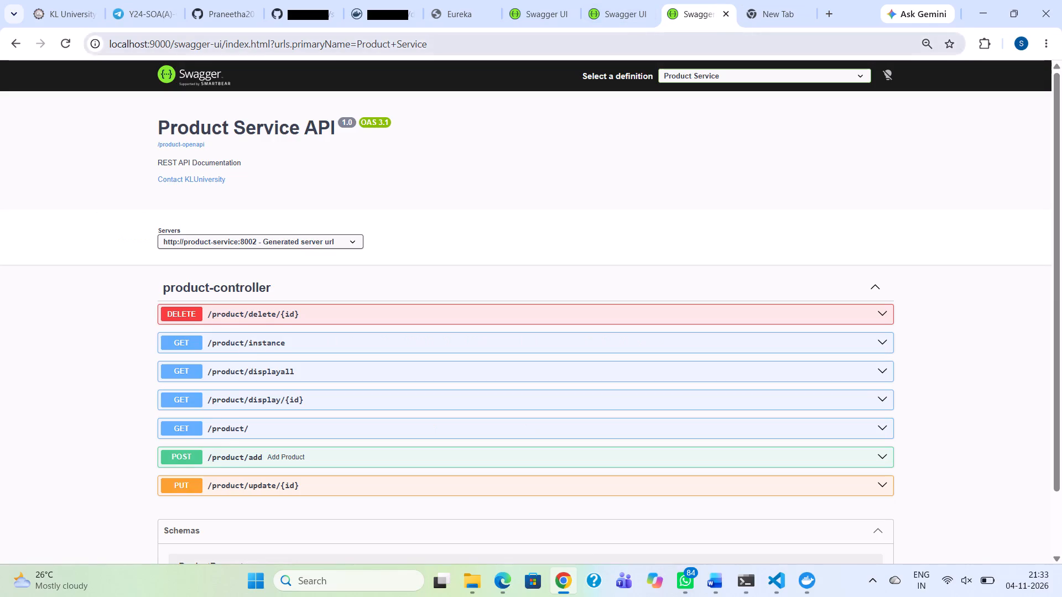
{"action": "left_click_drag", "start_coordinate": [532, 44], "coordinate": [109, 32]}
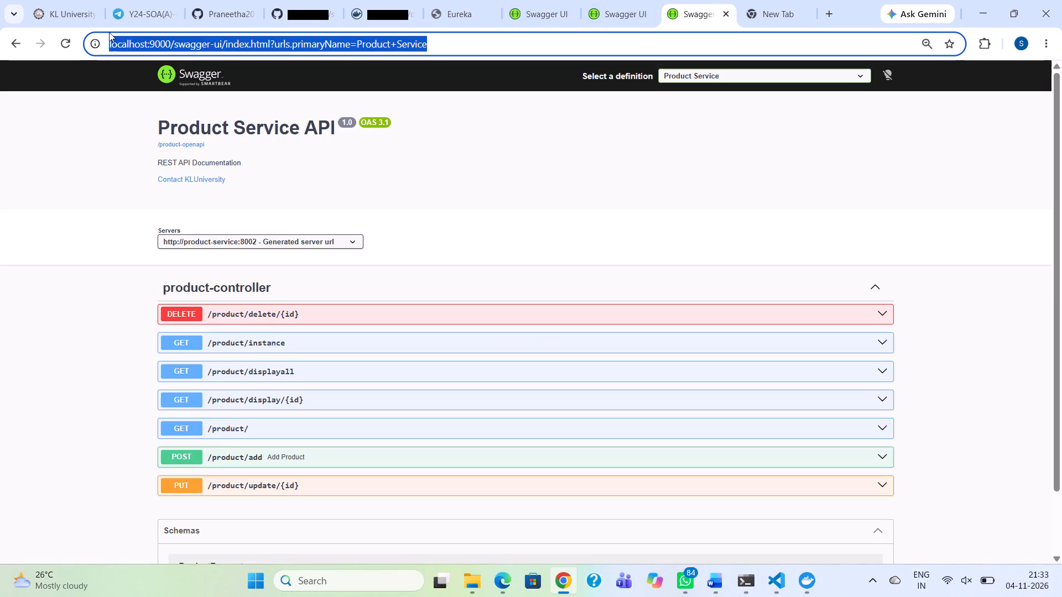
{"action": "key", "text": "ctrl+c"}
{"action": "left_click", "coordinate": [499, 44]}
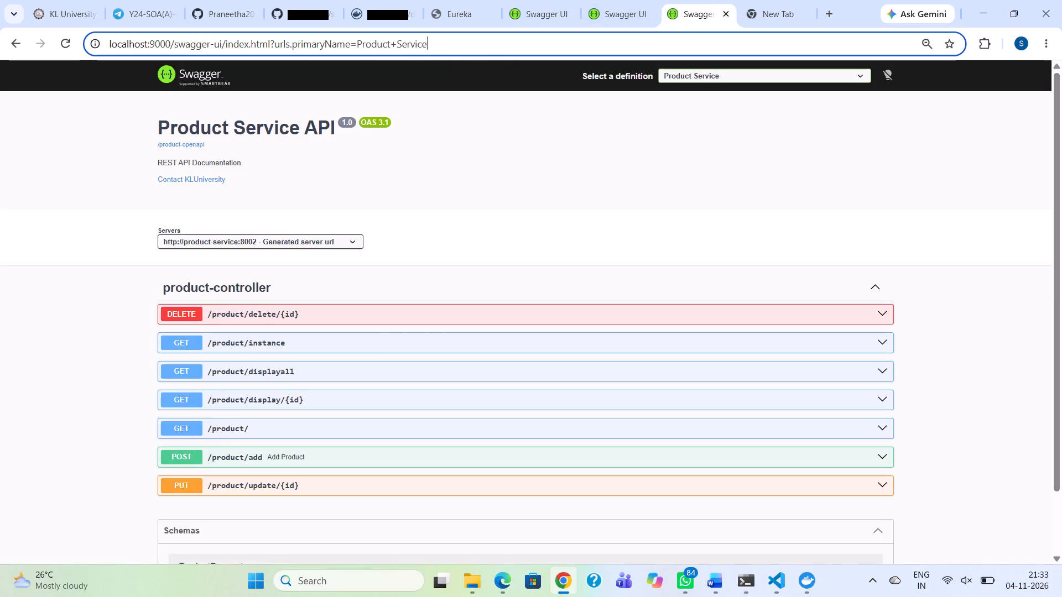
{"action": "left_click", "coordinate": [789, 7]}
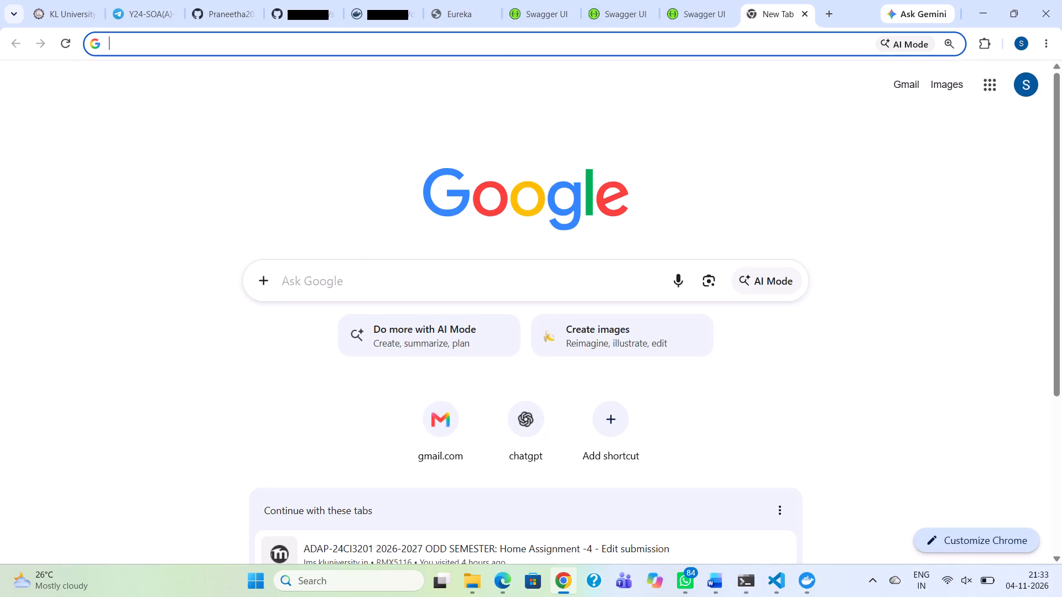
{"action": "left_click", "coordinate": [613, 47]}
{"action": "key", "text": "ctrl+v"}
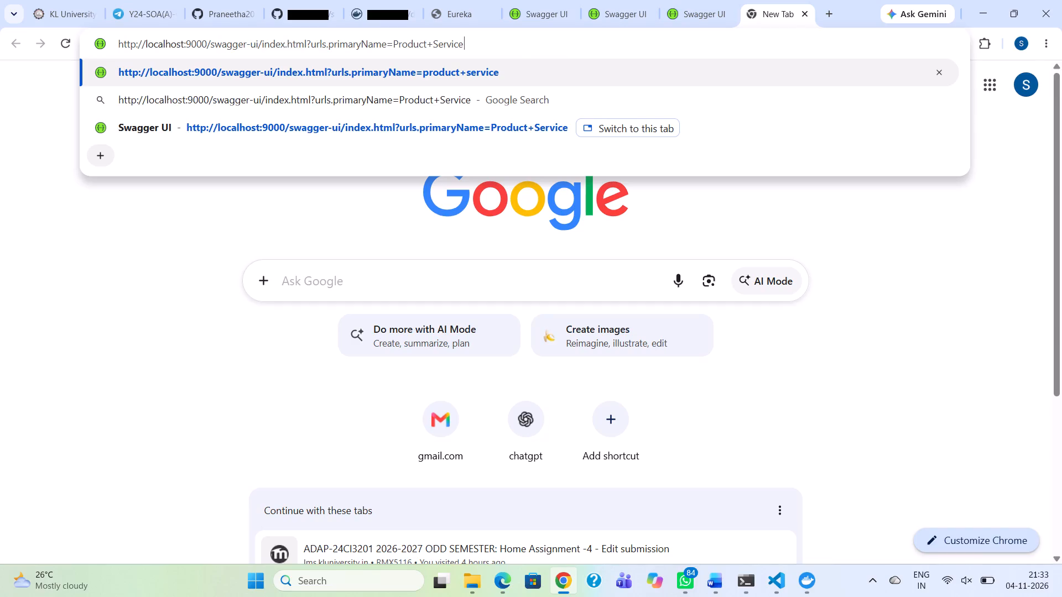
{"action": "left_click", "coordinate": [430, 45]}
{"action": "key", "text": "BackSpace"}
{"action": "key", "text": "BackSpace"}
{"action": "key", "text": "BackSpace"}
{"action": "key", "text": "BackSpace"}
{"action": "key", "text": "BackSpace"}
{"action": "key", "text": "BackSpace"}
{"action": "key", "text": "BackSpace"}
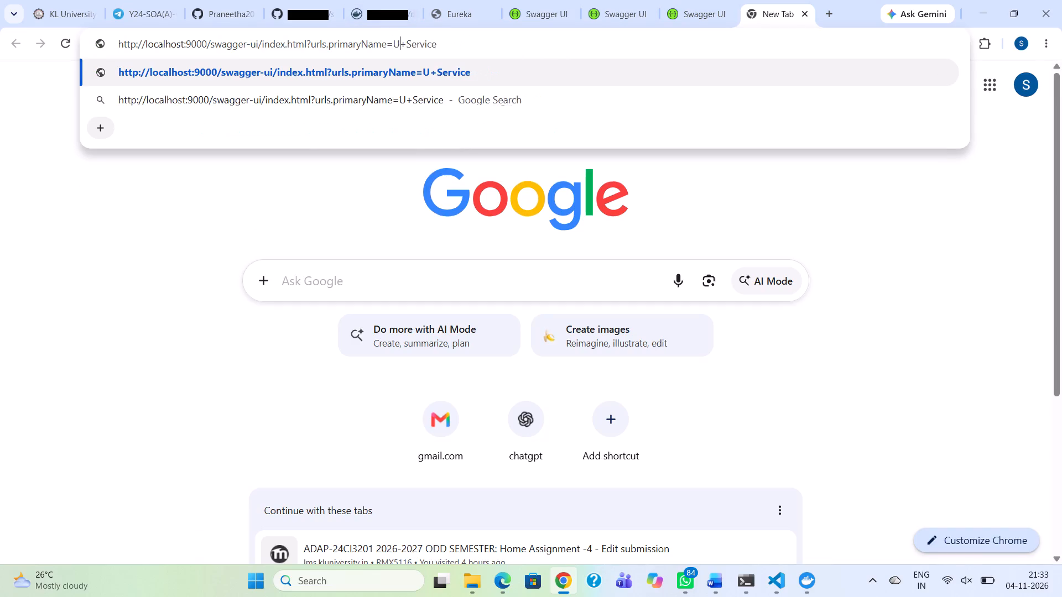
{"action": "key", "text": "BackSpace"}
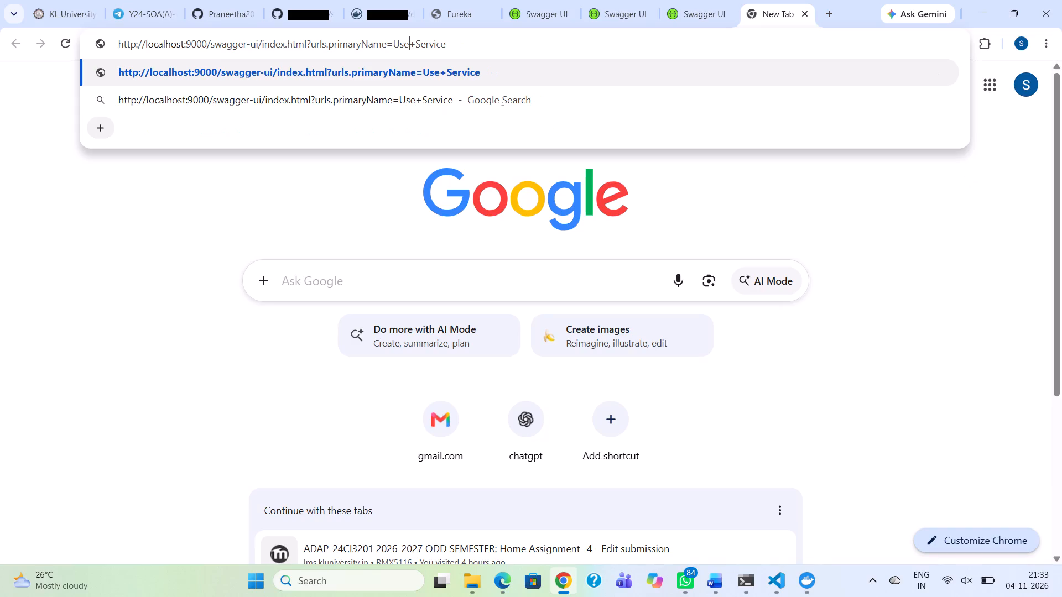
{"action": "key", "text": "r"}
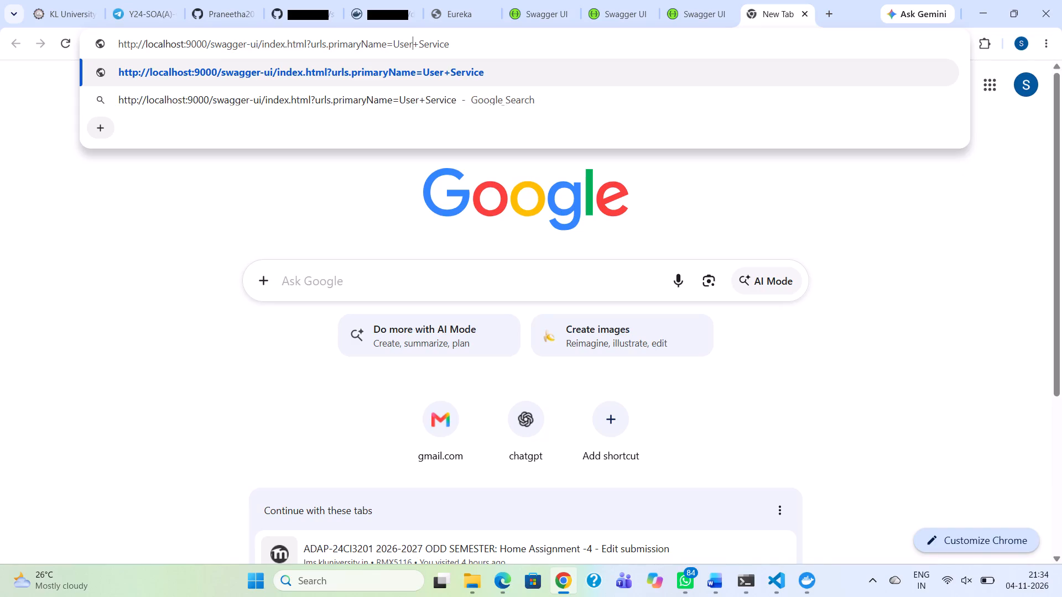
{"action": "key", "text": "Return"}
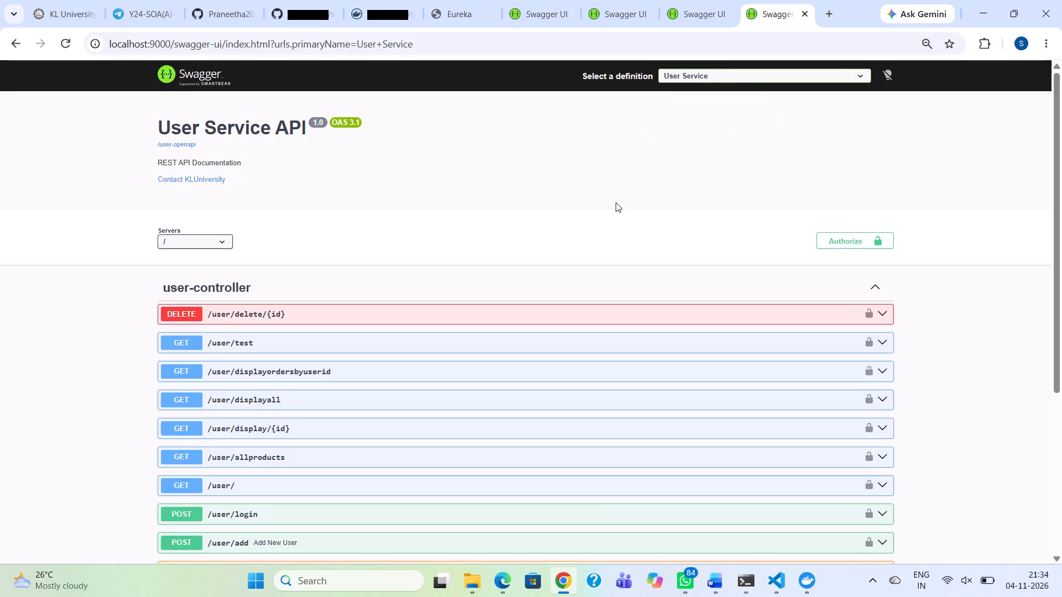
Take a full-screen screenshot of the complete User Service API page and paste it below the Product Service screenshot in Microservice deployment.docx.
{"action": "scroll", "coordinate": [616, 202], "scroll_direction": "down", "scroll_amount": 2}
{"action": "left_click", "coordinate": [616, 202]}
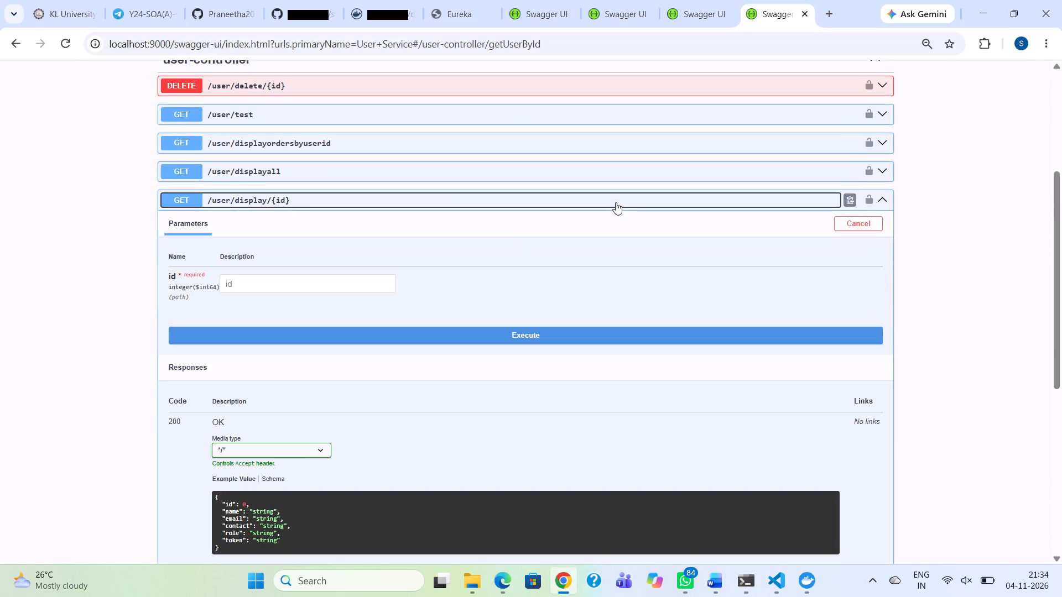
{"action": "left_click", "coordinate": [597, 204]}
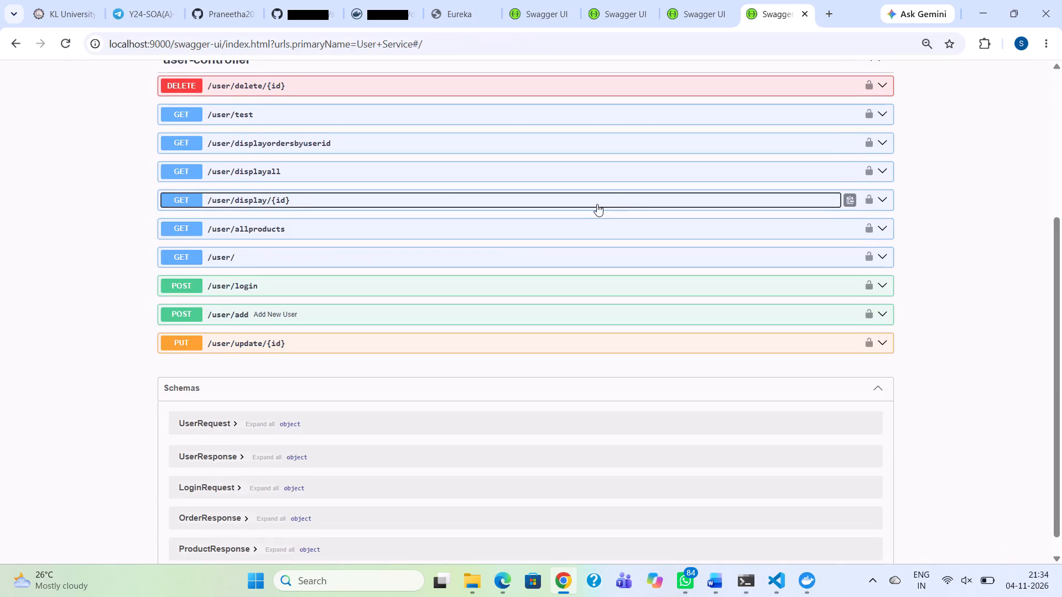
{"action": "scroll", "coordinate": [597, 204], "scroll_direction": "up", "scroll_amount": 1}
{"action": "key", "text": "ctrl+minus"}
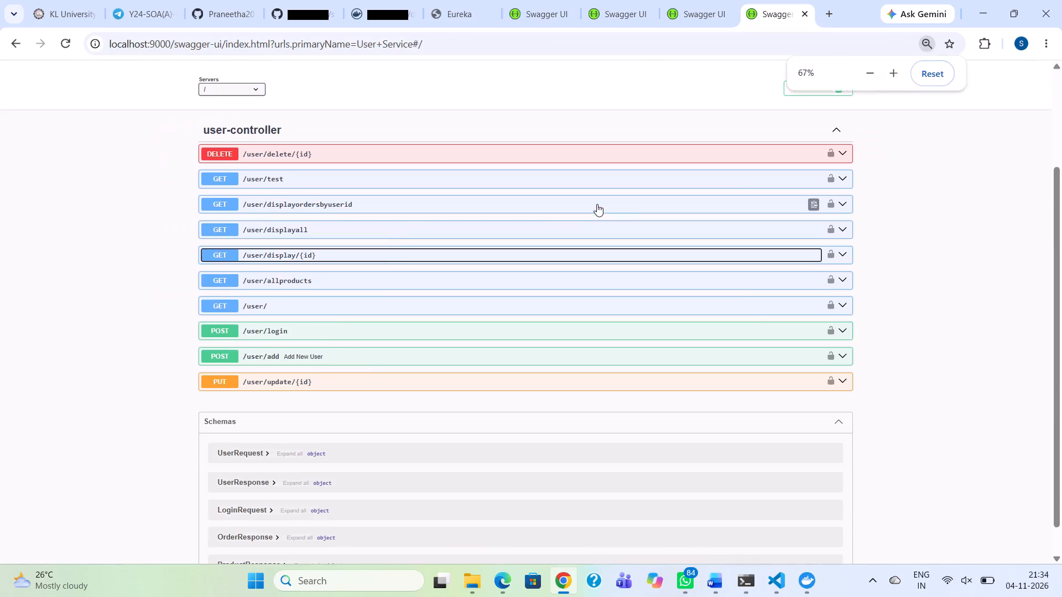
{"action": "key", "text": "ctrl+minus"}
{"action": "scroll", "coordinate": [597, 204], "scroll_direction": "down", "scroll_amount": 1}
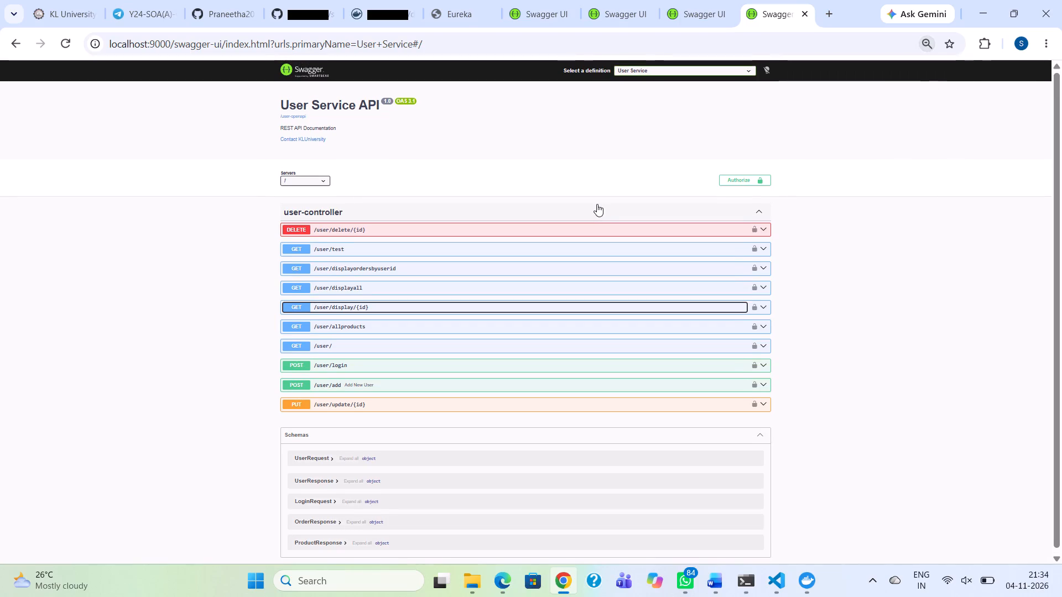
{"action": "key", "text": "super+Print"}
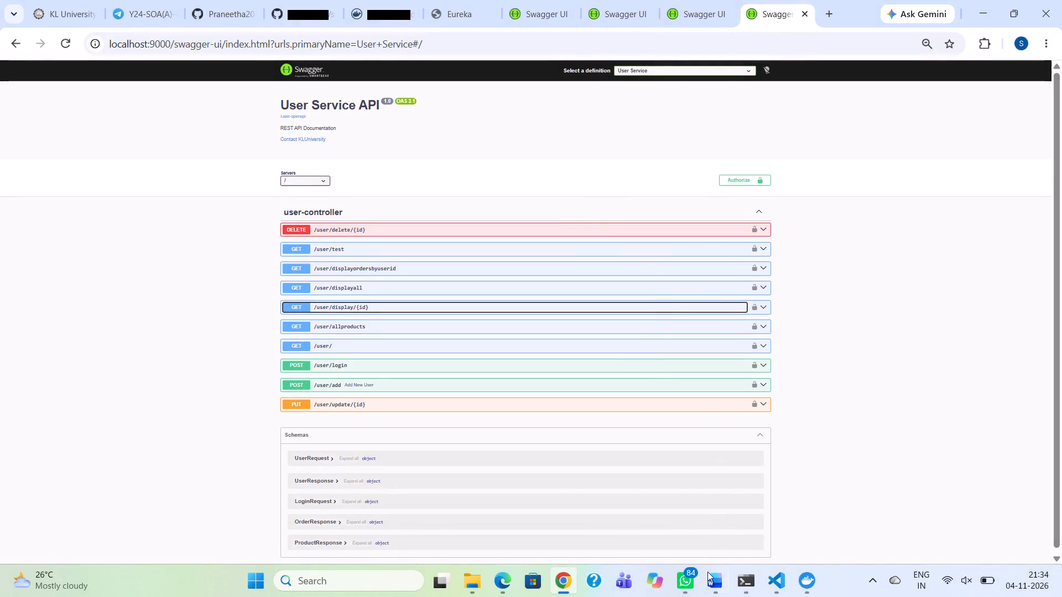
{"action": "left_click", "coordinate": [707, 585]}
{"action": "left_click", "coordinate": [768, 514]}
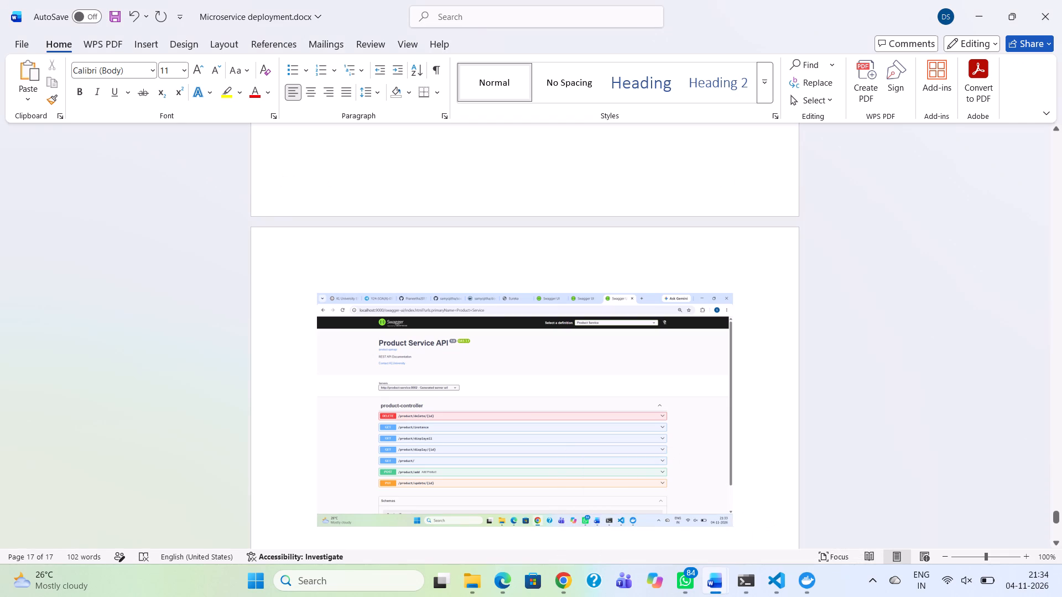
{"action": "key", "text": "Return"}
{"action": "key", "text": "ctrl+v"}
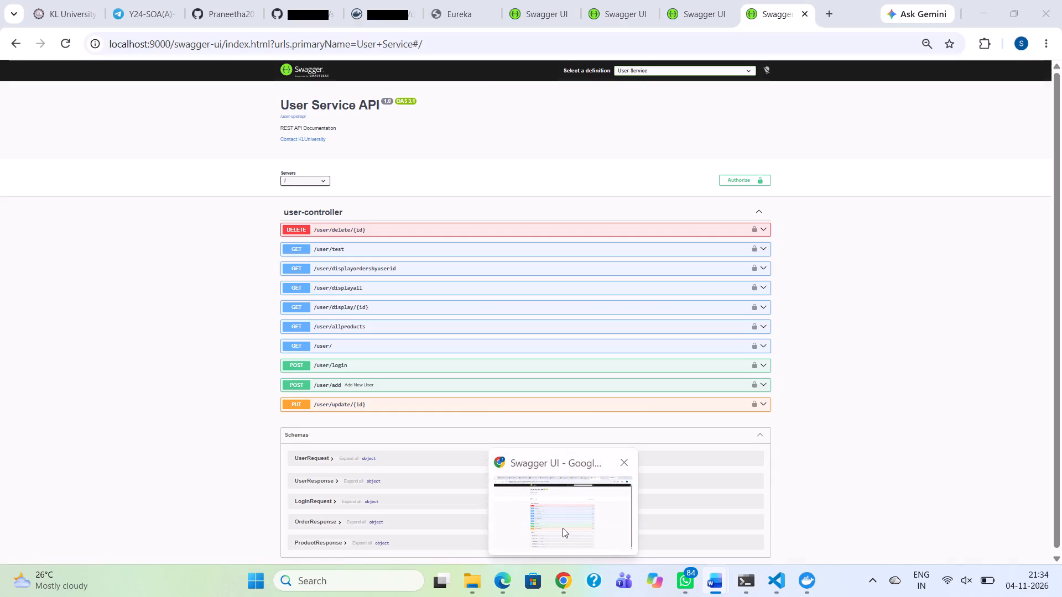
Copy the User Service page's URL in Chrome and open it in a new tab shortened to localhost:9000/swagger-ui/index.html.
{"action": "left_click", "coordinate": [563, 528]}
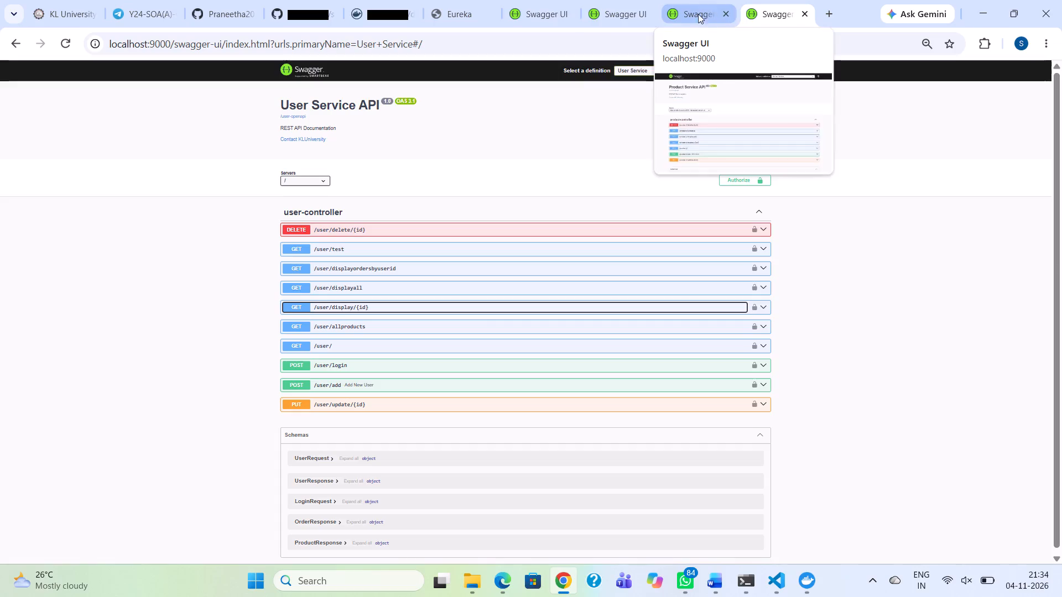
{"action": "left_click_drag", "start_coordinate": [456, 38], "coordinate": [147, 22]}
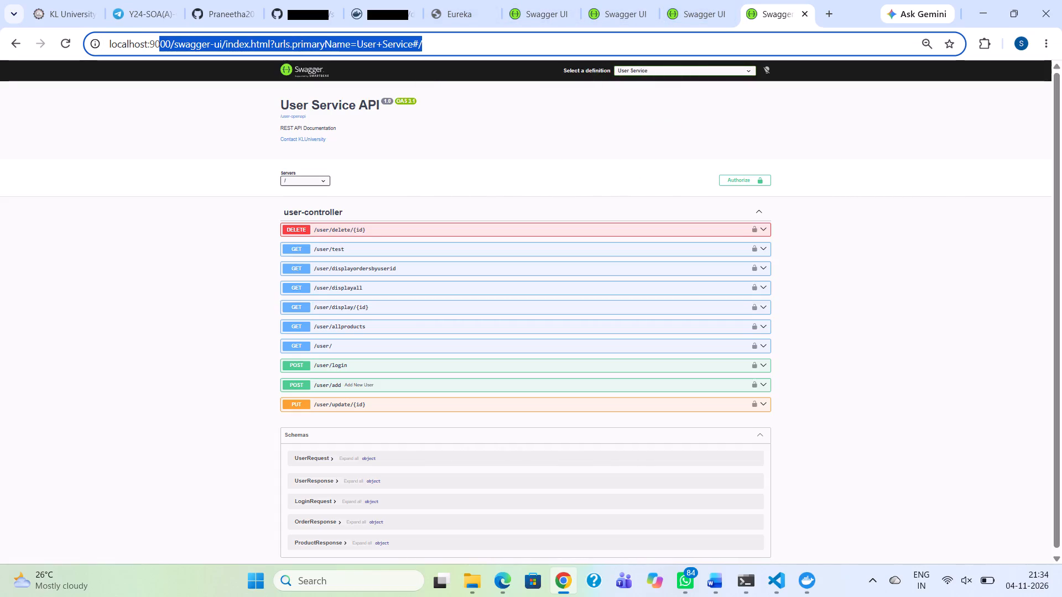
{"action": "left_click_drag", "start_coordinate": [147, 22], "coordinate": [69, 27]}
{"action": "key", "text": "ctrl+c"}
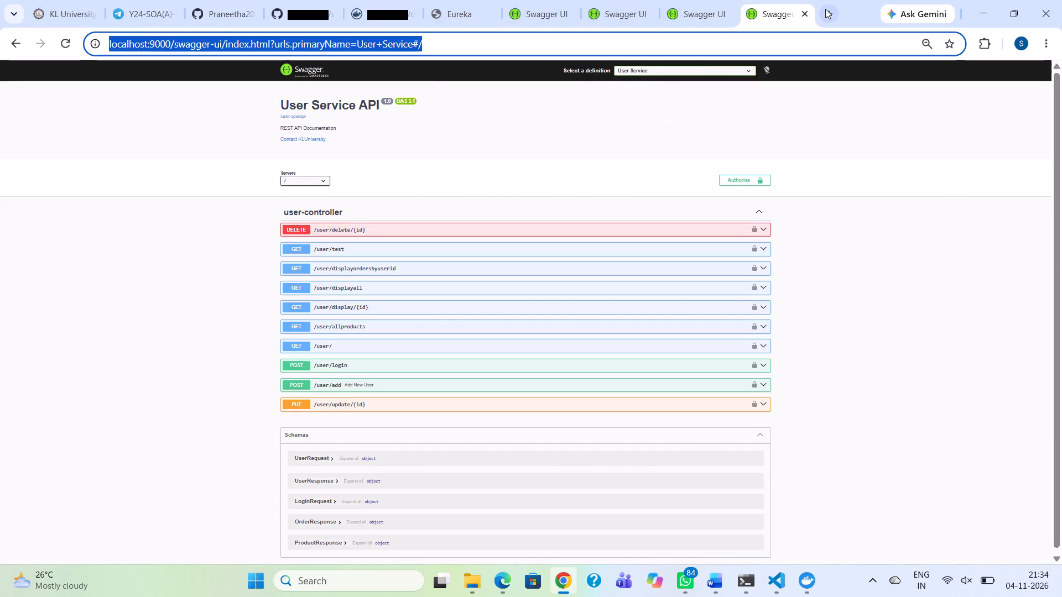
{"action": "left_click", "coordinate": [827, 10]}
{"action": "left_click", "coordinate": [691, 46]}
{"action": "key", "text": "ctrl+v"}
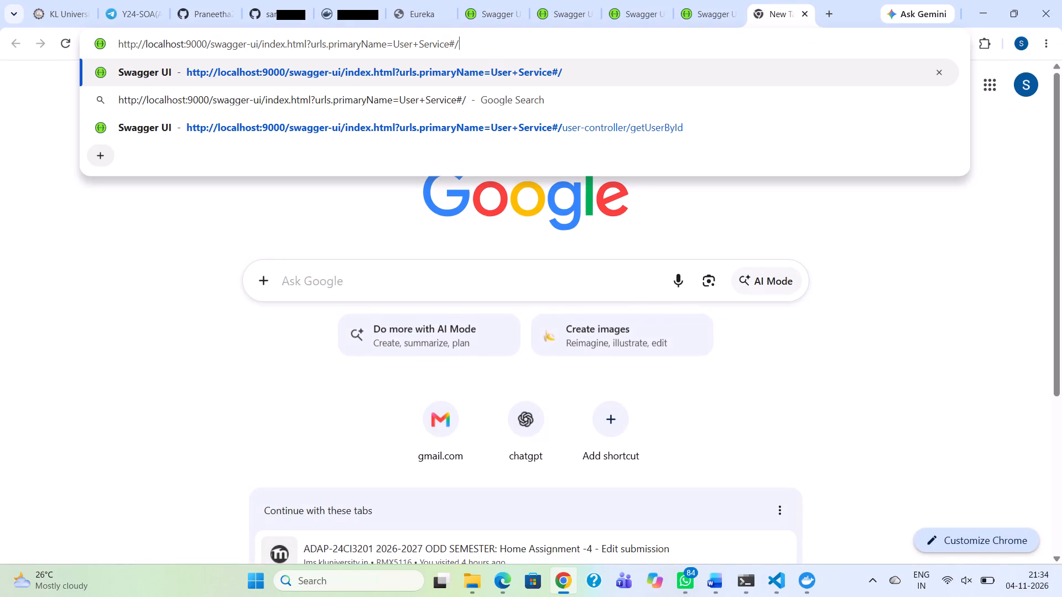
{"action": "left_click_drag", "start_coordinate": [473, 44], "coordinate": [310, 41]}
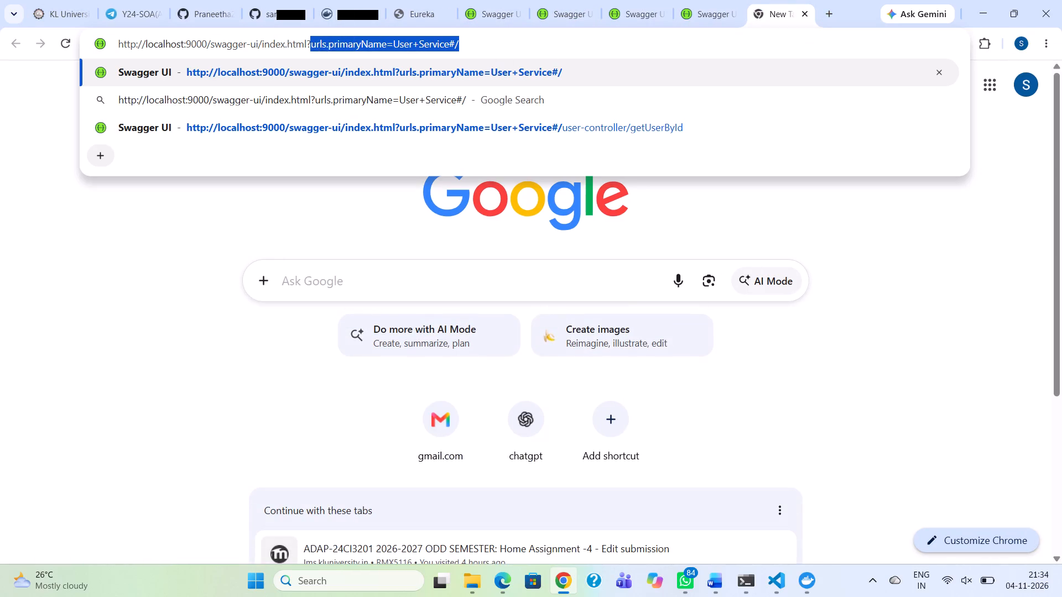
{"action": "left_click_drag", "start_coordinate": [310, 41], "coordinate": [310, 41]}
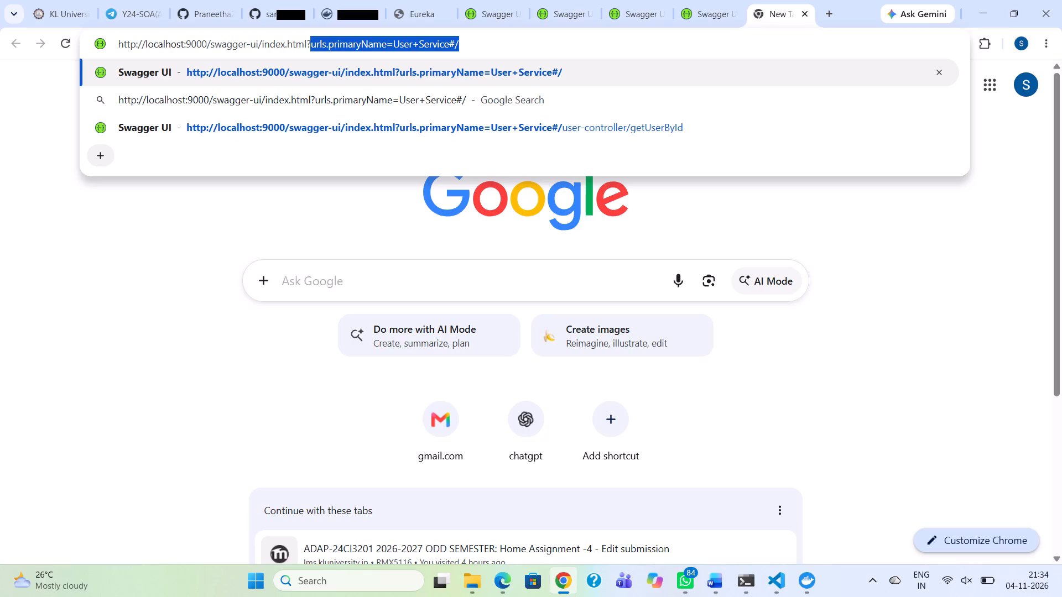
{"action": "key", "text": "BackSpace"}
{"action": "key", "text": "BackSpace"}
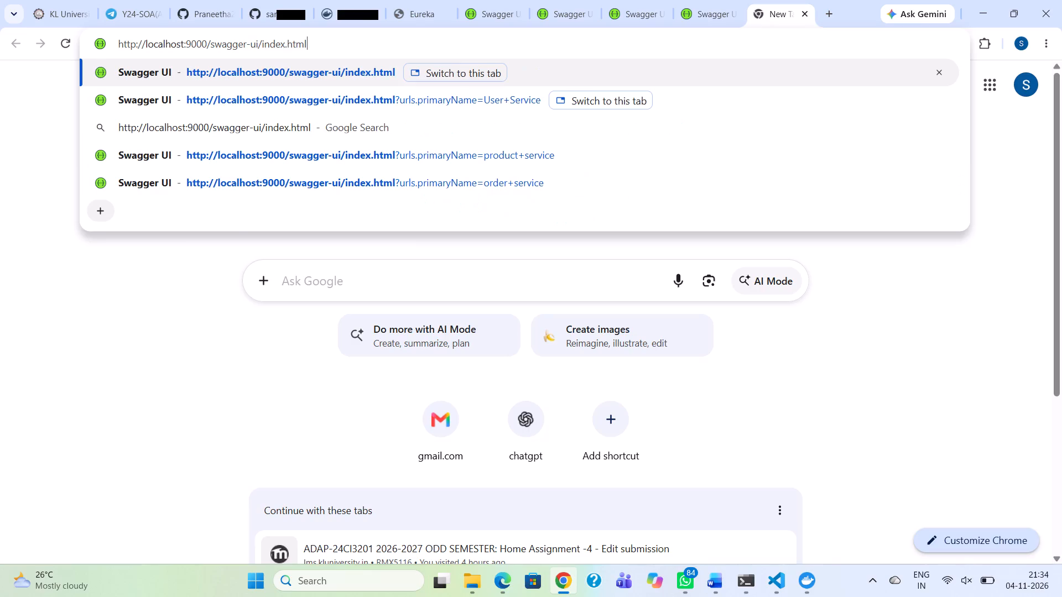
{"action": "key", "text": "Return"}
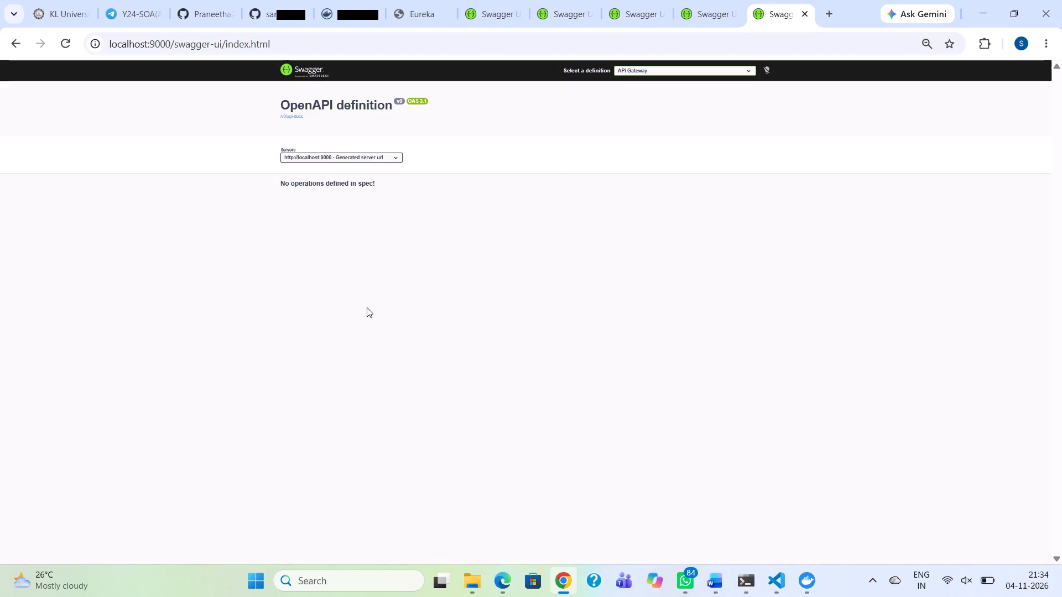
View the service definitions available on the API Gateway Swagger page.
{"action": "left_click", "coordinate": [653, 68]}
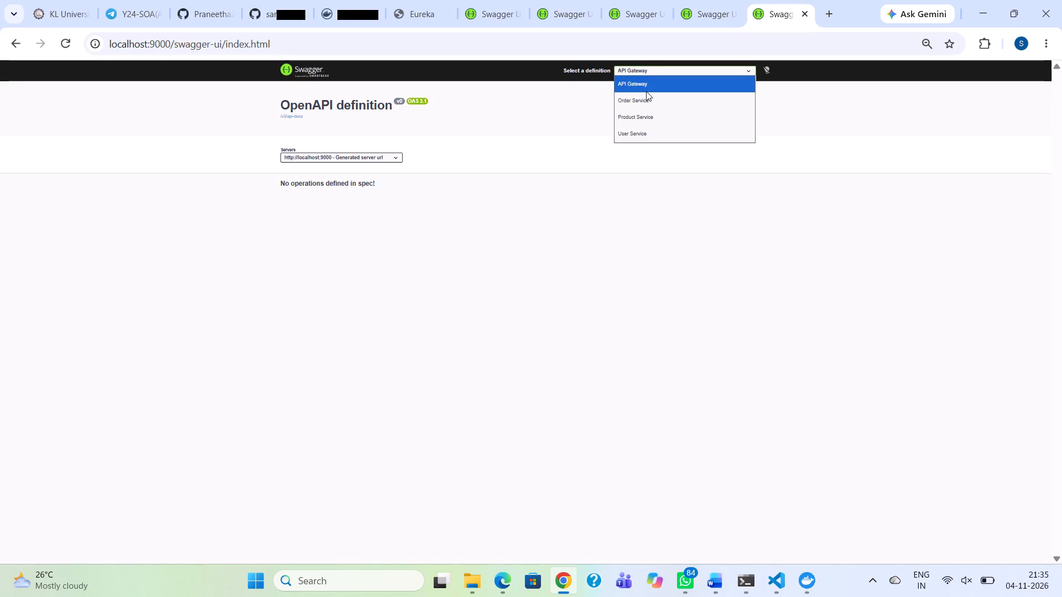
Change the port in the API Gateway Swagger address to 9001 and load localhost:9001/swagger-ui/index.html.
{"action": "left_click", "coordinate": [171, 43]}
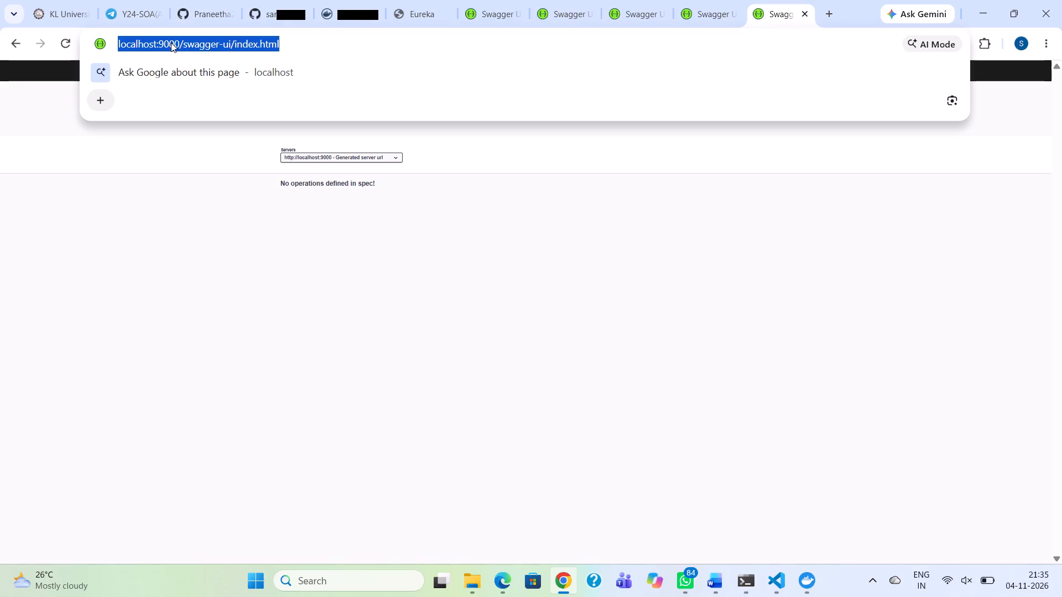
{"action": "left_click", "coordinate": [184, 43]}
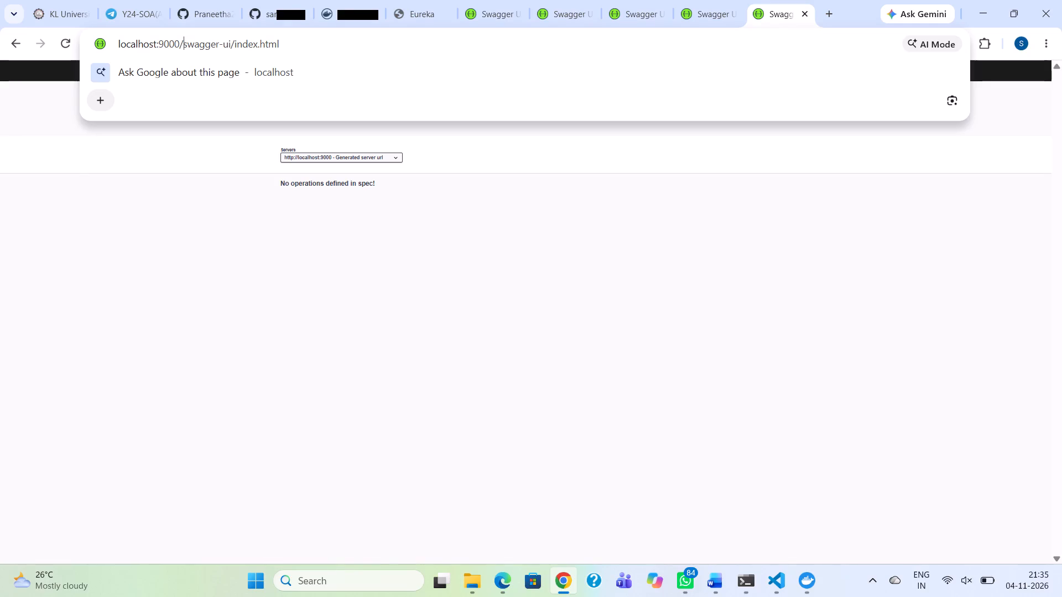
{"action": "left_click", "coordinate": [180, 39]}
{"action": "key", "text": "BackSpace"}
{"action": "key", "text": "1"}
{"action": "key", "text": "Return"}
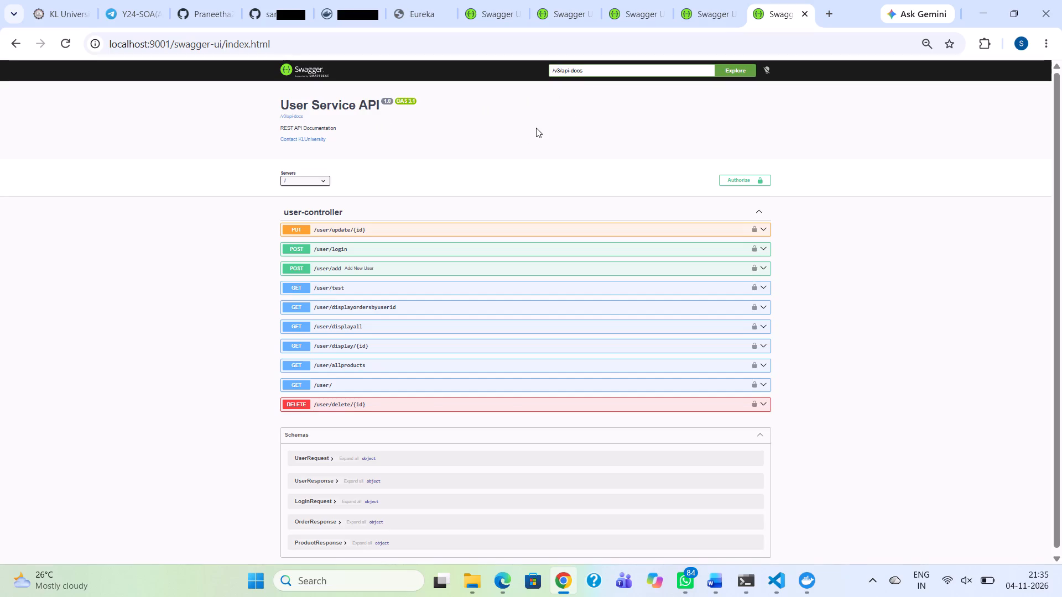
Take a full-screen screenshot of the User Service API page on port 9001 and paste it on a new line at the end of Microservice deployment.docx.
{"action": "key", "text": "super+Print"}
{"action": "left_click", "coordinate": [715, 576]}
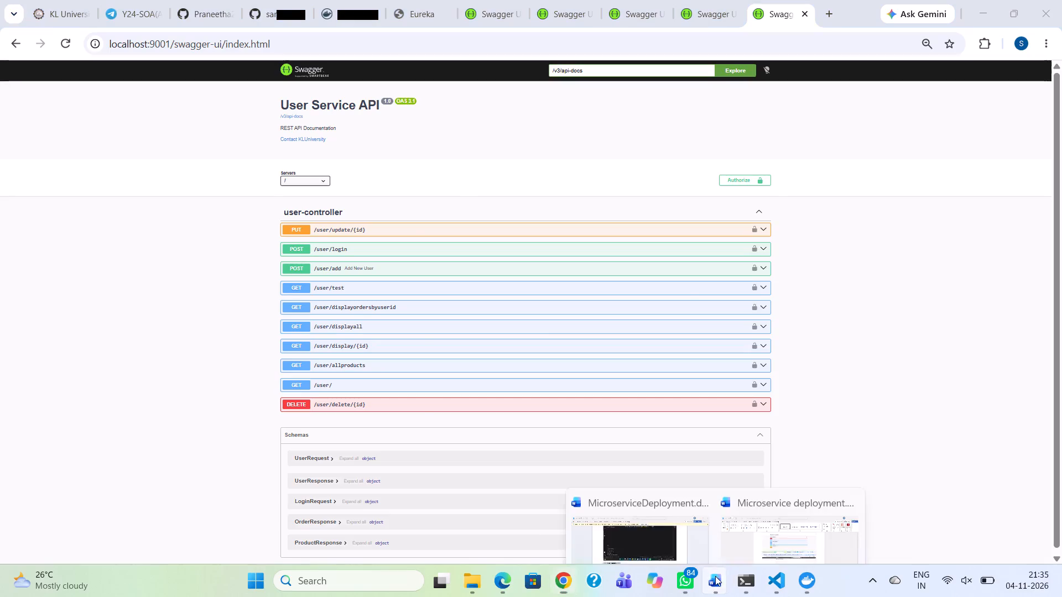
{"action": "left_click", "coordinate": [768, 515]}
{"action": "key", "text": "Return"}
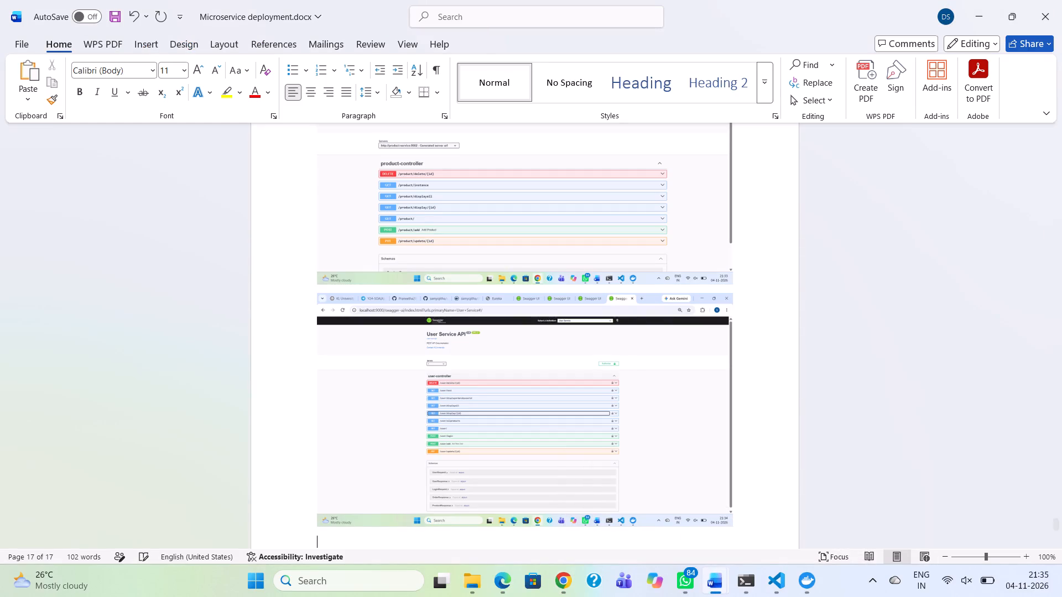
{"action": "key", "text": "ctrl+v"}
{"action": "key", "text": "Return"}
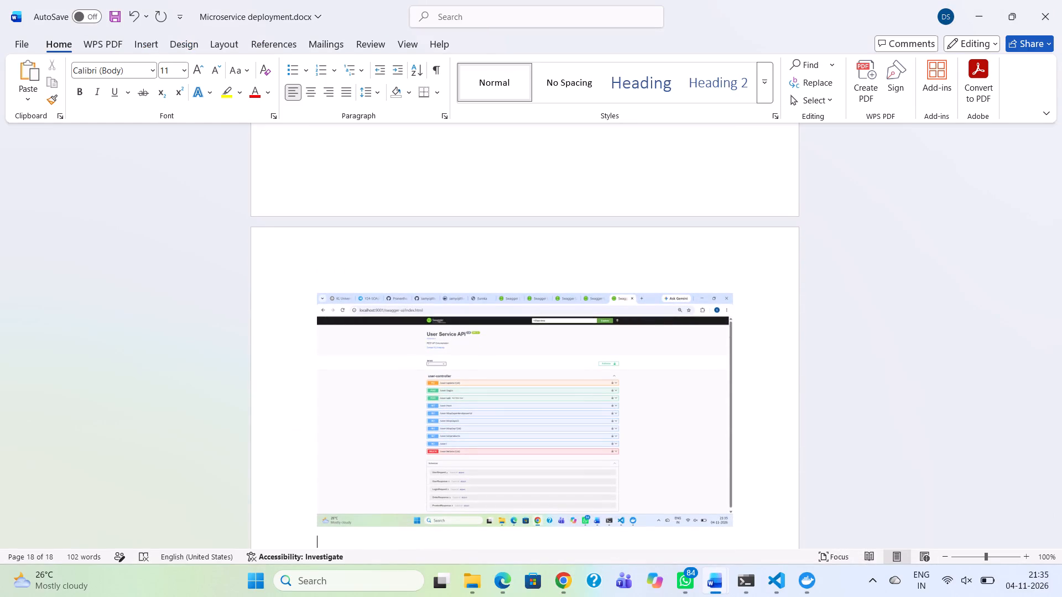
Add the note "We should change from 8001->9001 so container port num;" below the port 9001 User Service screenshot.
{"action": "type", "text": "we should"}
{"action": "key", "text": "space"}
{"action": "type", "text": "change"}
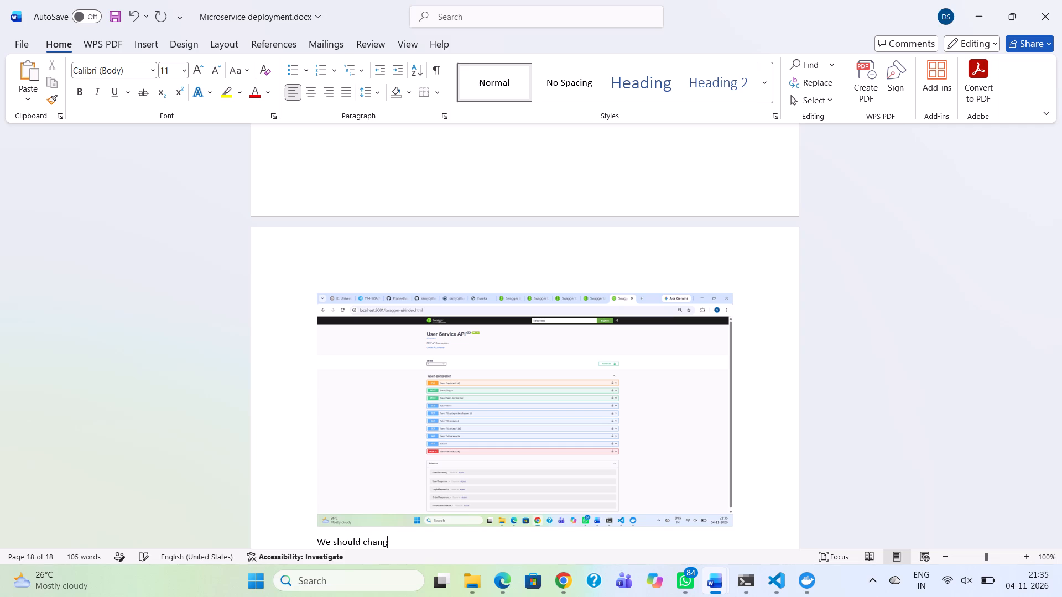
{"action": "key", "text": "space"}
{"action": "type", "text": "from"}
{"action": "key", "text": "space"}
{"action": "type", "text": "800"}
{"action": "key", "text": "1"}
{"action": "type", "text": "->"}
{"action": "type", "text": "9001"}
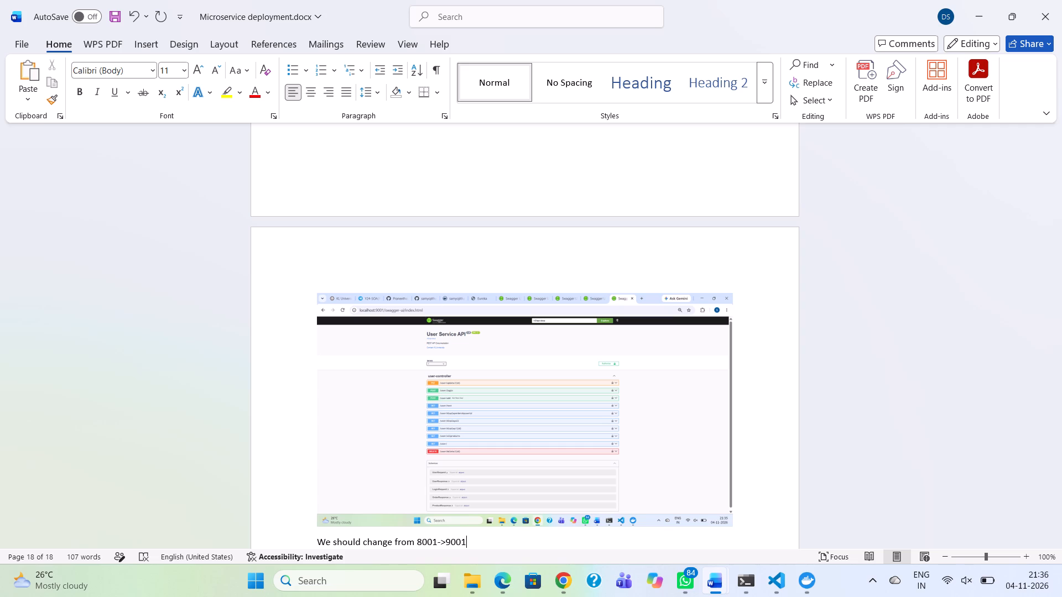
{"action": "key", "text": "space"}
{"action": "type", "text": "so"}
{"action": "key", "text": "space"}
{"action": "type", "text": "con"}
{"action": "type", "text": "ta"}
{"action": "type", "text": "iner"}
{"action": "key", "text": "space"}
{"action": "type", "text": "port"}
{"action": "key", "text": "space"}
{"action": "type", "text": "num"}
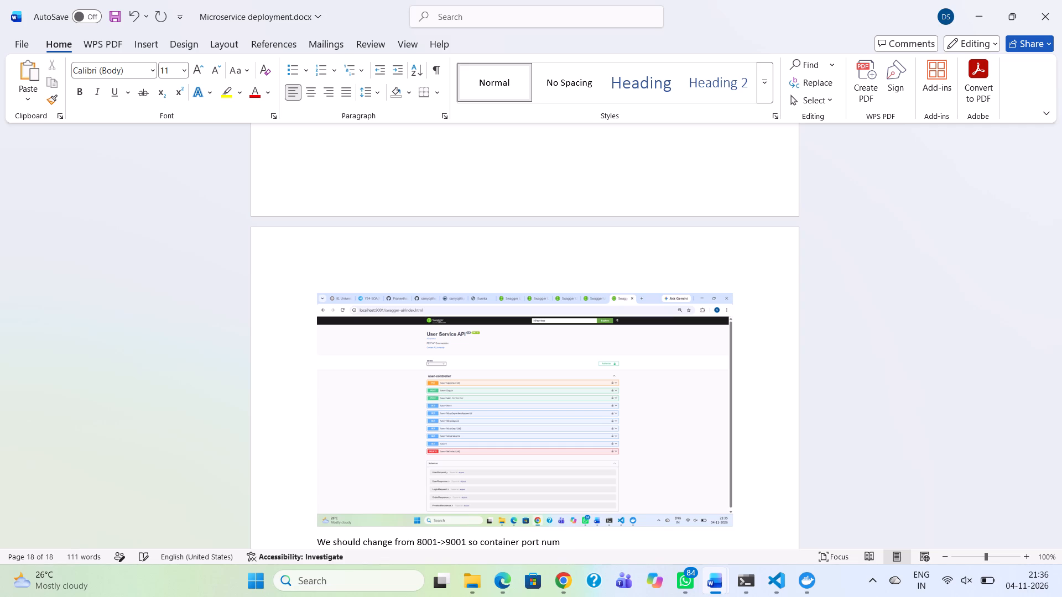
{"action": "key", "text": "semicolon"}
Start a new line below the container port note in Microservice deployment.docx.
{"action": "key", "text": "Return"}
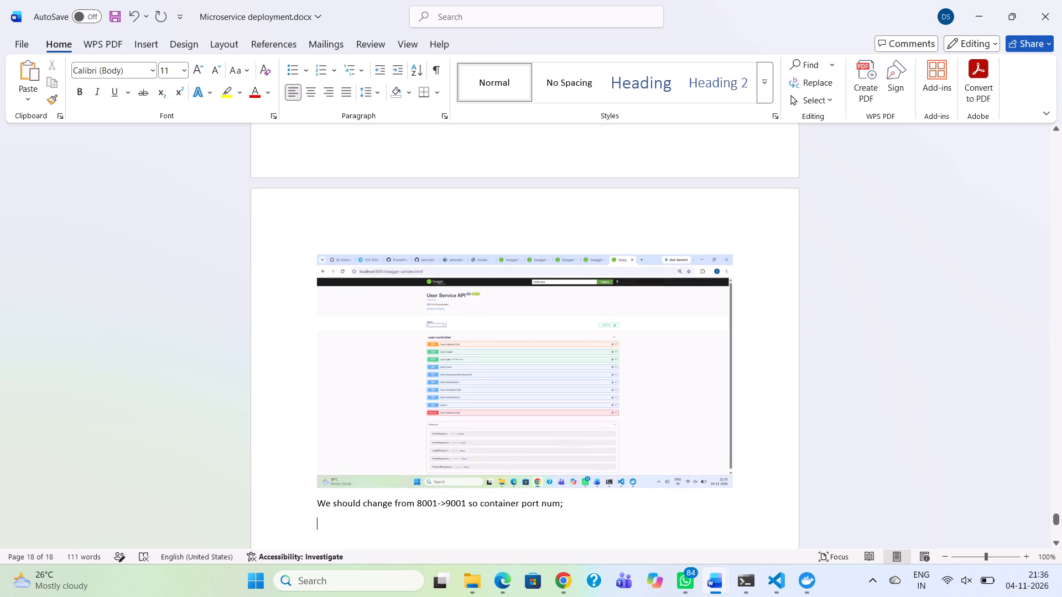
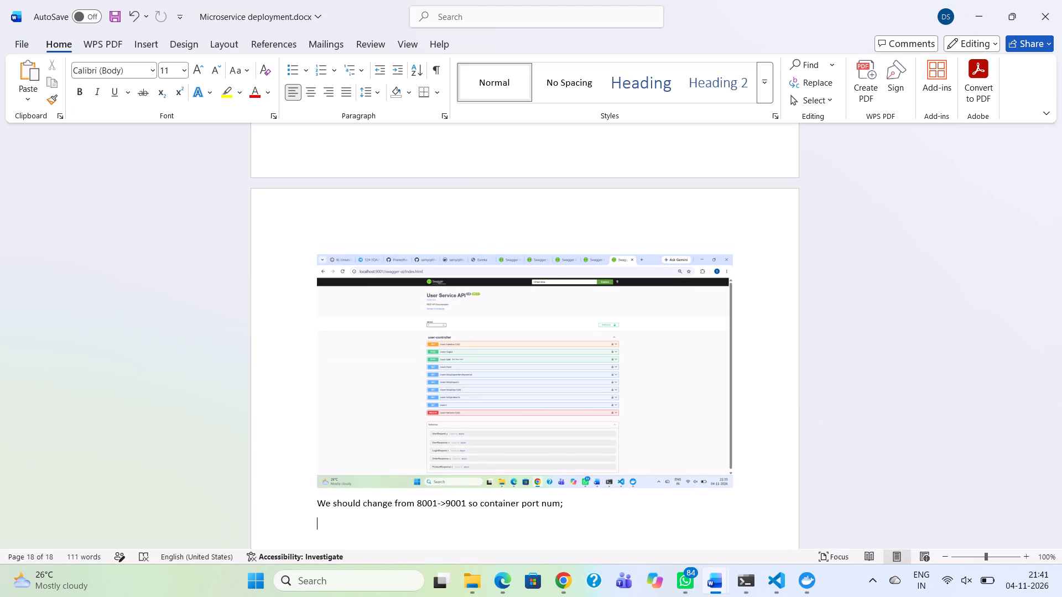
In Chrome, extend the port 9000 User Service Swagger address with user-controller/save after the #/.
{"action": "left_click", "coordinate": [572, 584]}
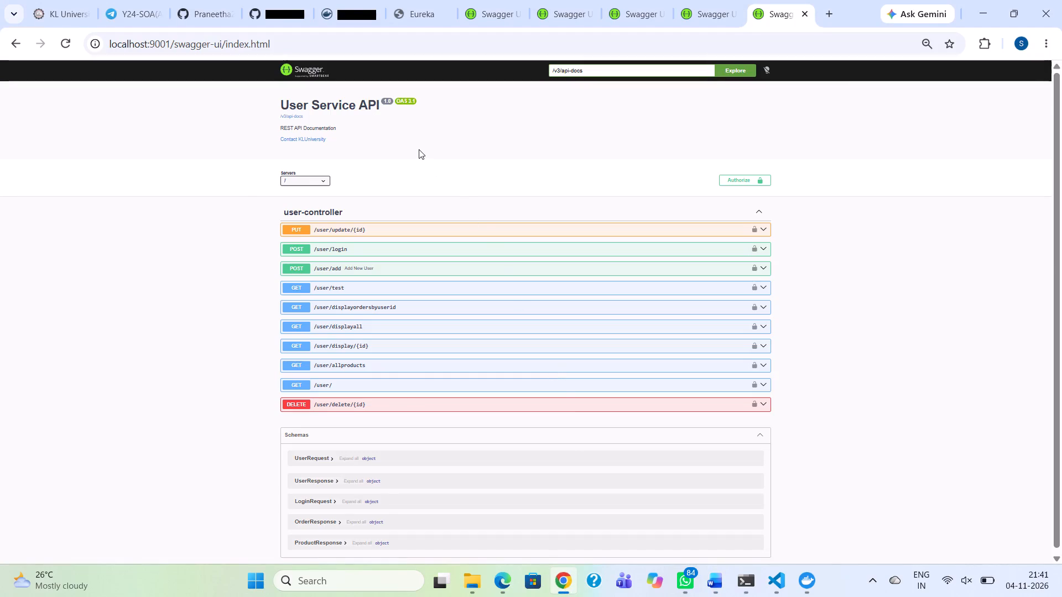
{"action": "left_click", "coordinate": [698, 7]}
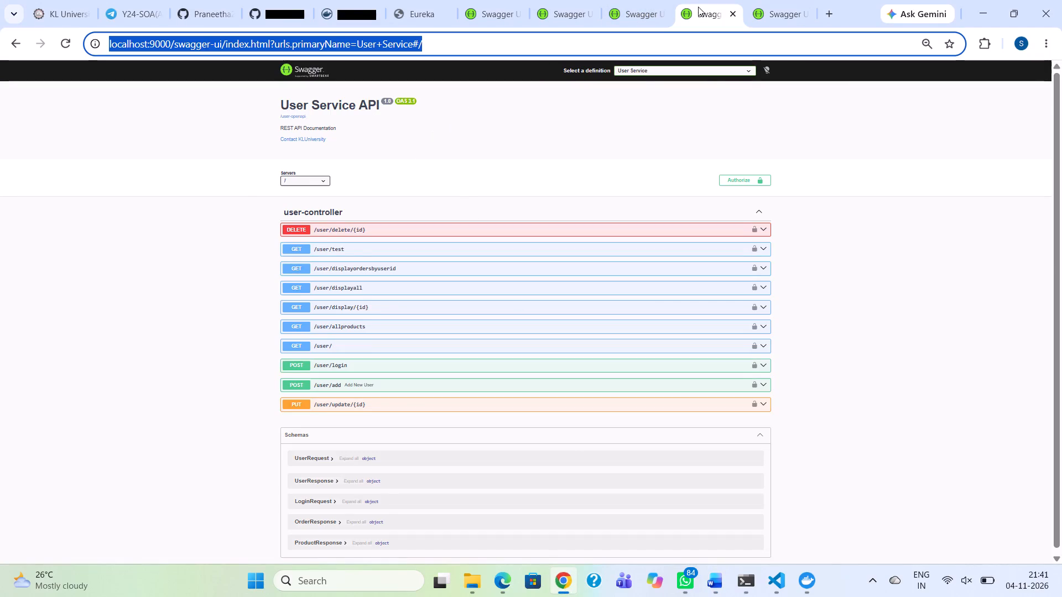
{"action": "left_click", "coordinate": [462, 45]}
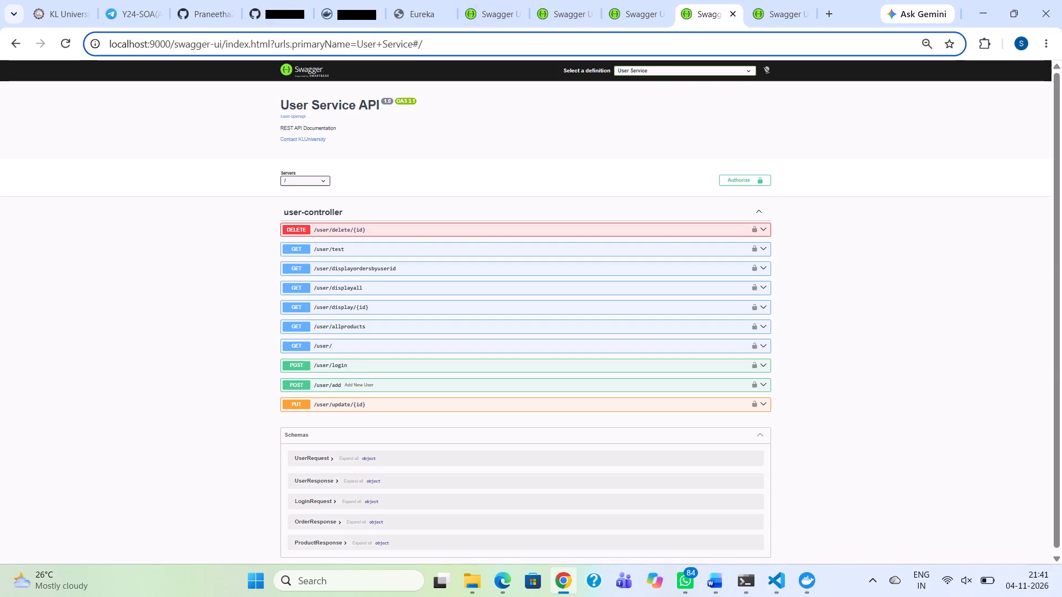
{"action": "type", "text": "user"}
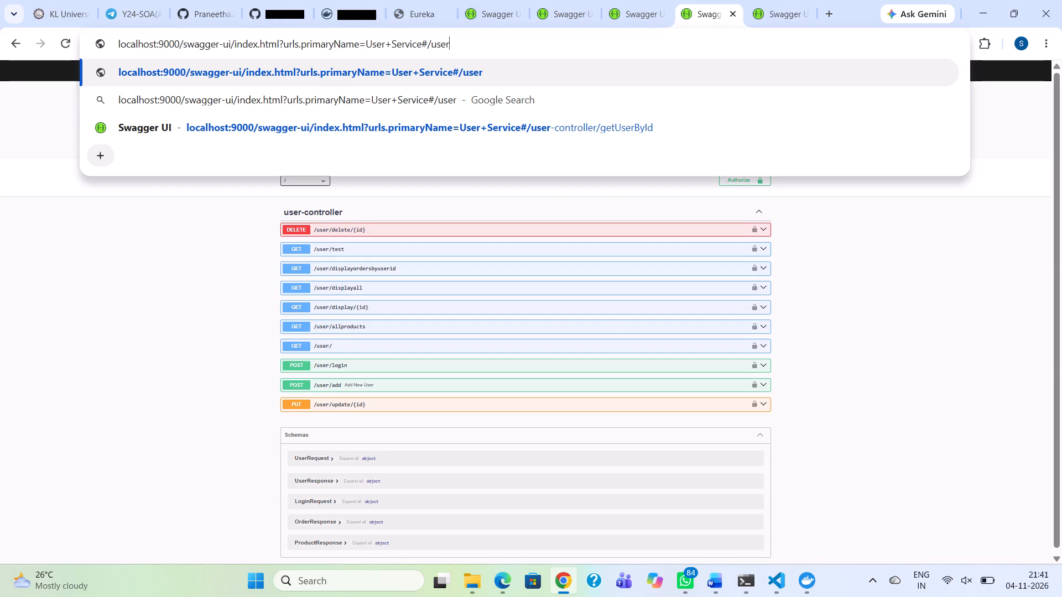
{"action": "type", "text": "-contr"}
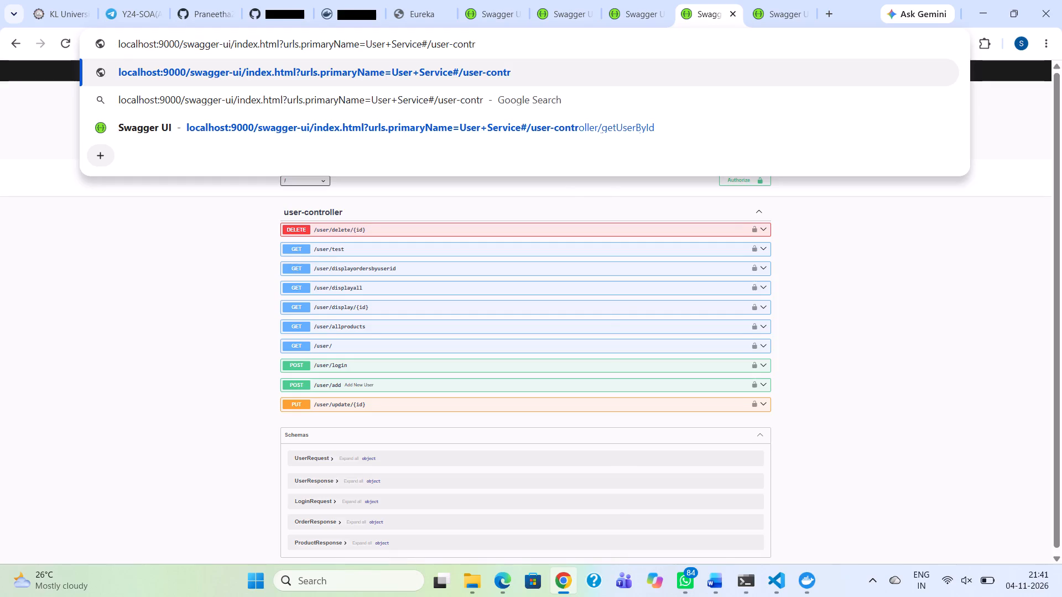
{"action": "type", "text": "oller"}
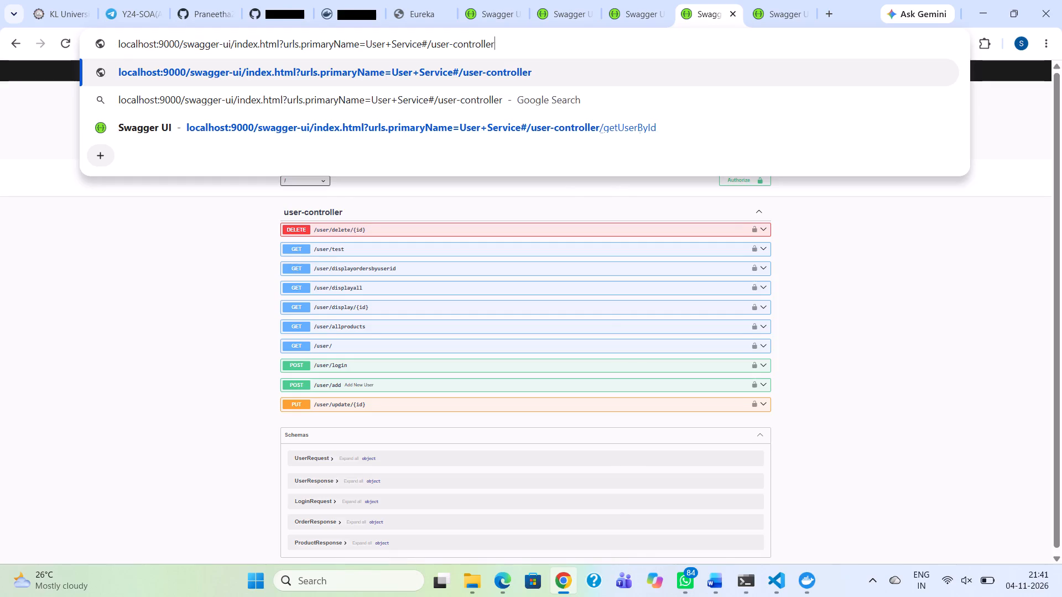
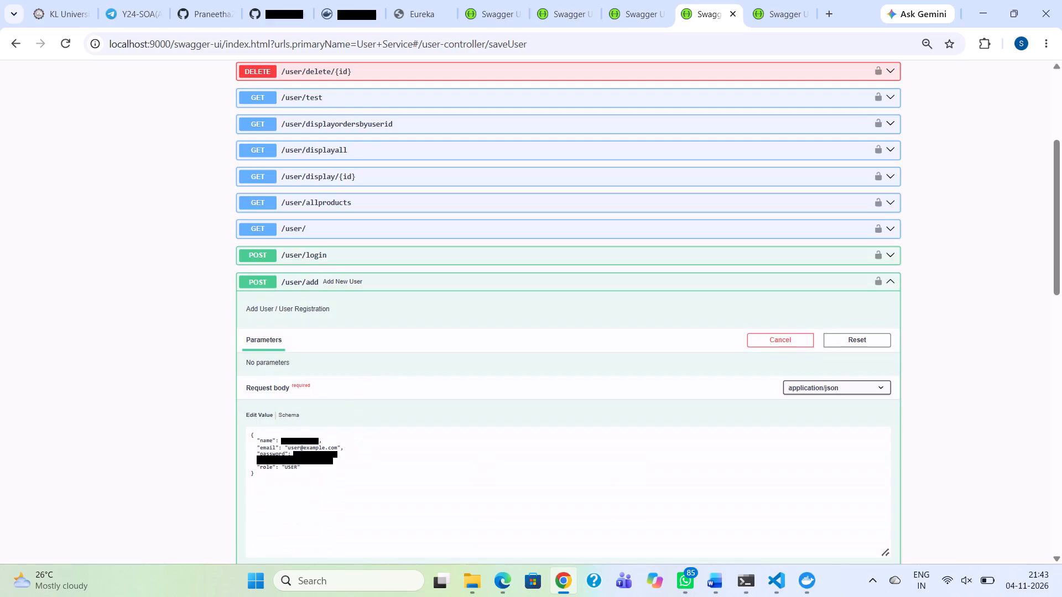
Take a full-screen screenshot of the executed POST /user/add request on the port 9000 User Service page and switch to Microservice deployment.docx.
{"action": "scroll", "coordinate": [358, 446], "scroll_direction": "down", "scroll_amount": 1}
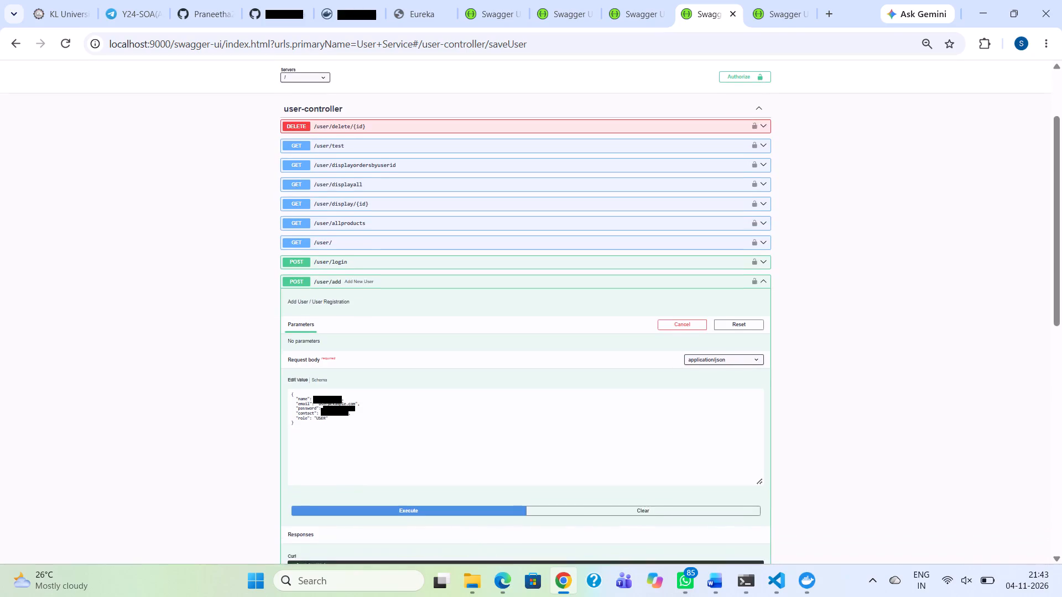
{"action": "scroll", "coordinate": [358, 446], "scroll_direction": "down", "scroll_amount": 1}
{"action": "scroll", "coordinate": [358, 446], "scroll_direction": "up", "scroll_amount": 3}
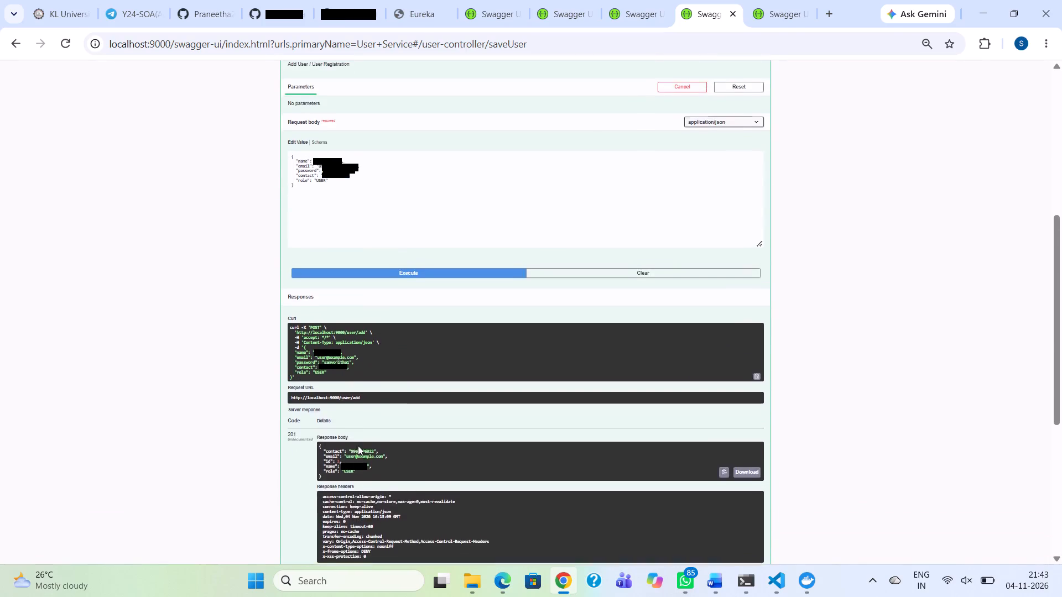
{"action": "scroll", "coordinate": [358, 446], "scroll_direction": "up", "scroll_amount": 3}
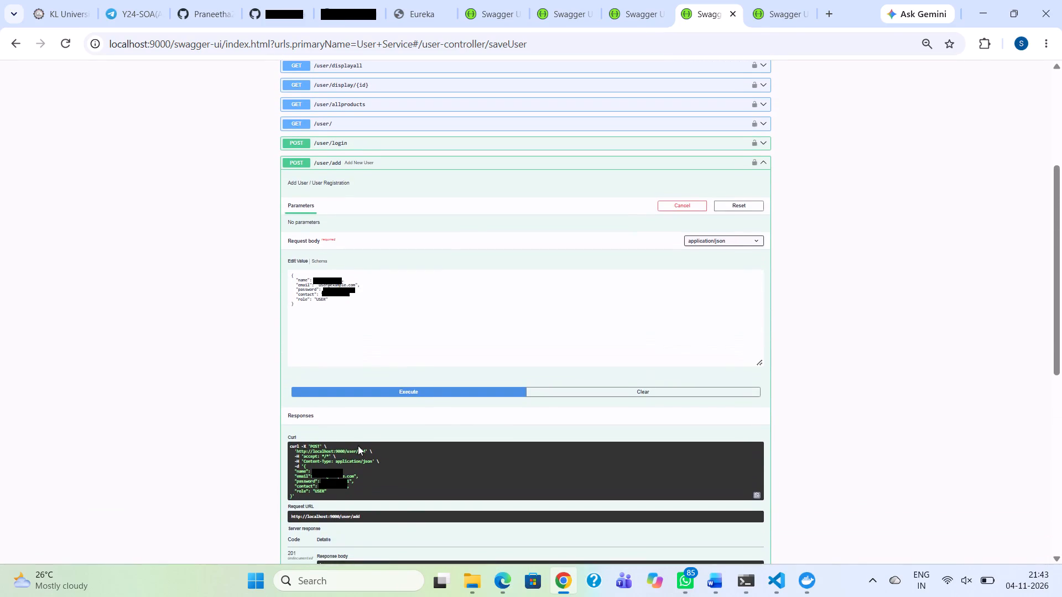
{"action": "key", "text": "super+Print"}
{"action": "left_click", "coordinate": [716, 589]}
{"action": "left_click", "coordinate": [767, 519]}
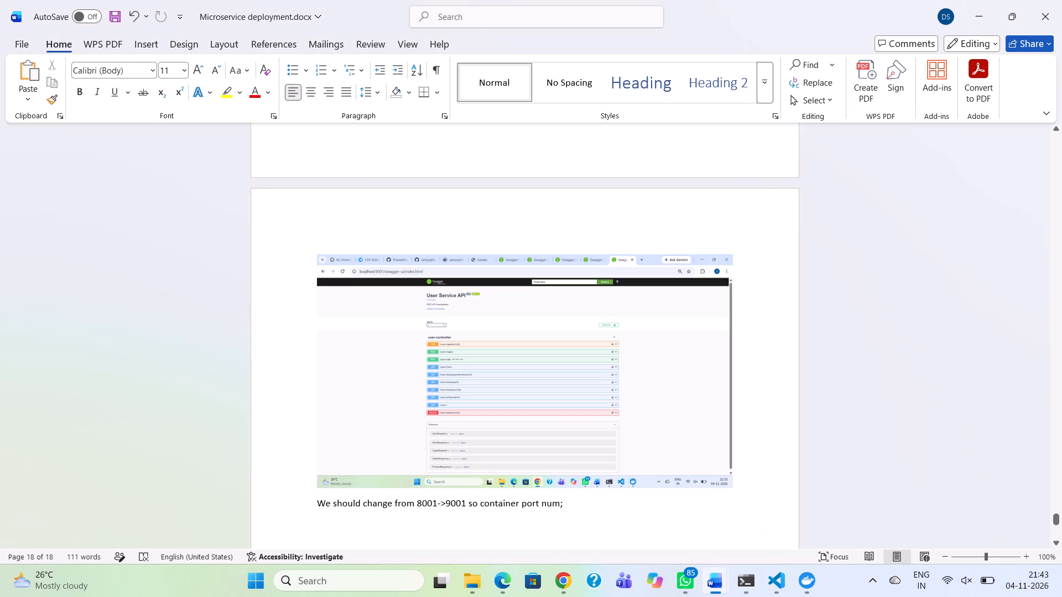
Paste the copied screenshot of the gateway's /user/add request below the 8001->9001 note in Microservice deployment.docx.
{"action": "left_click", "coordinate": [631, 515]}
{"action": "key", "text": "ctrl+v"}
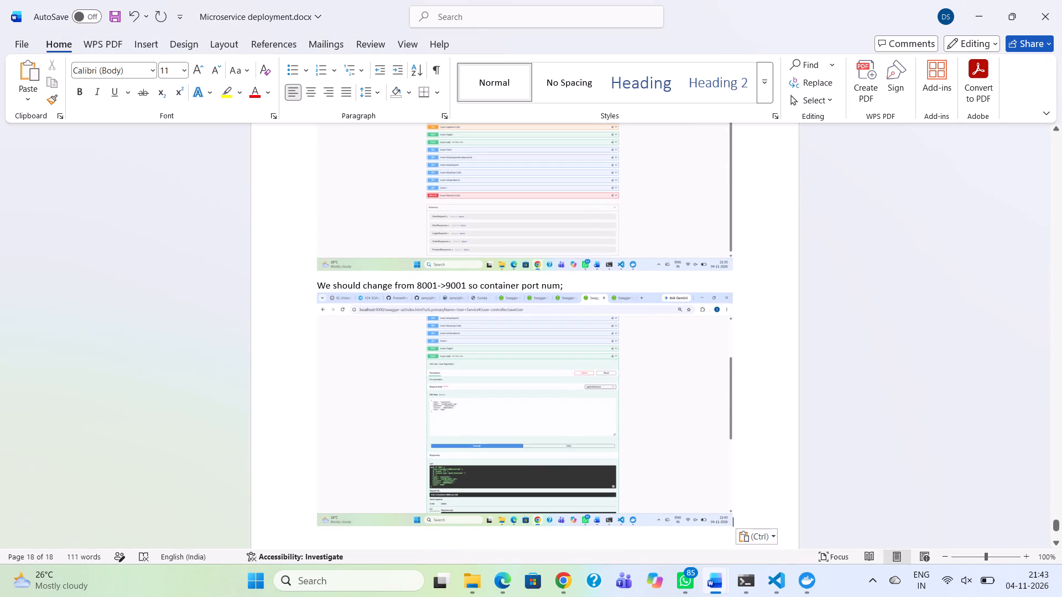
{"action": "key", "text": "Return"}
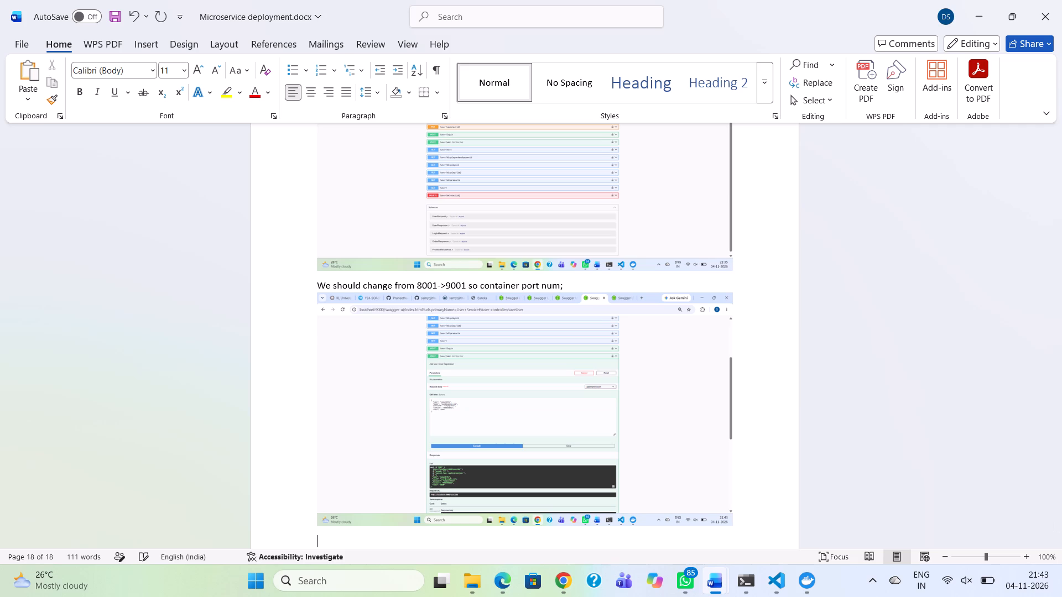
{"action": "type", "text": "user"}
{"action": "key", "text": "space"}
{"action": "type", "text": "added"}
{"action": "key", "text": "space"}
{"action": "type", "text": "from"}
{"action": "key", "text": "space"}
{"action": "type", "text": "9000"}
{"action": "key", "text": "space"}
{"action": "type", "text": "api"}
{"action": "type", "text": "-gat"}
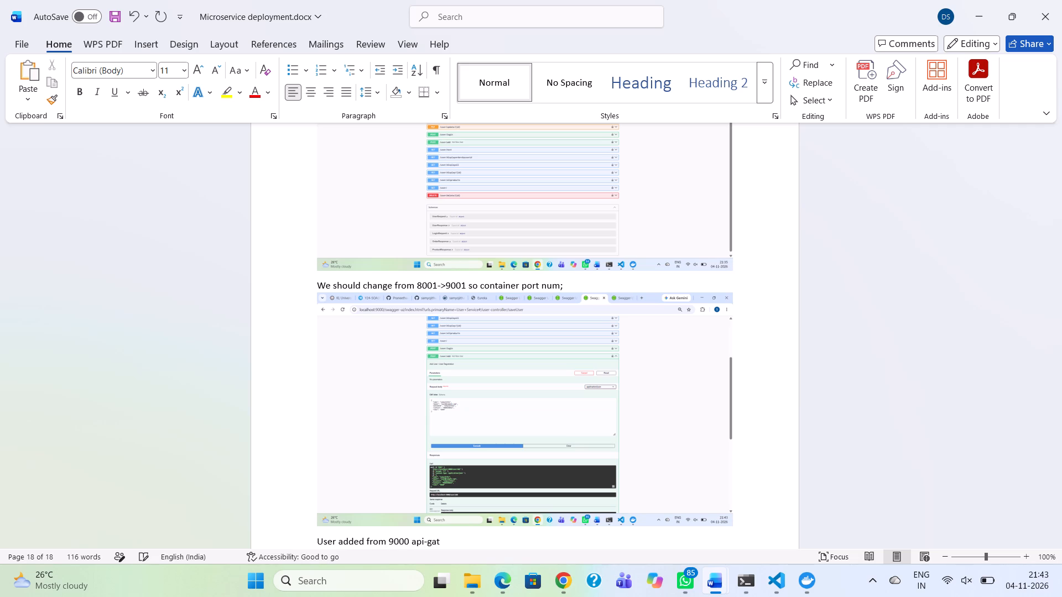
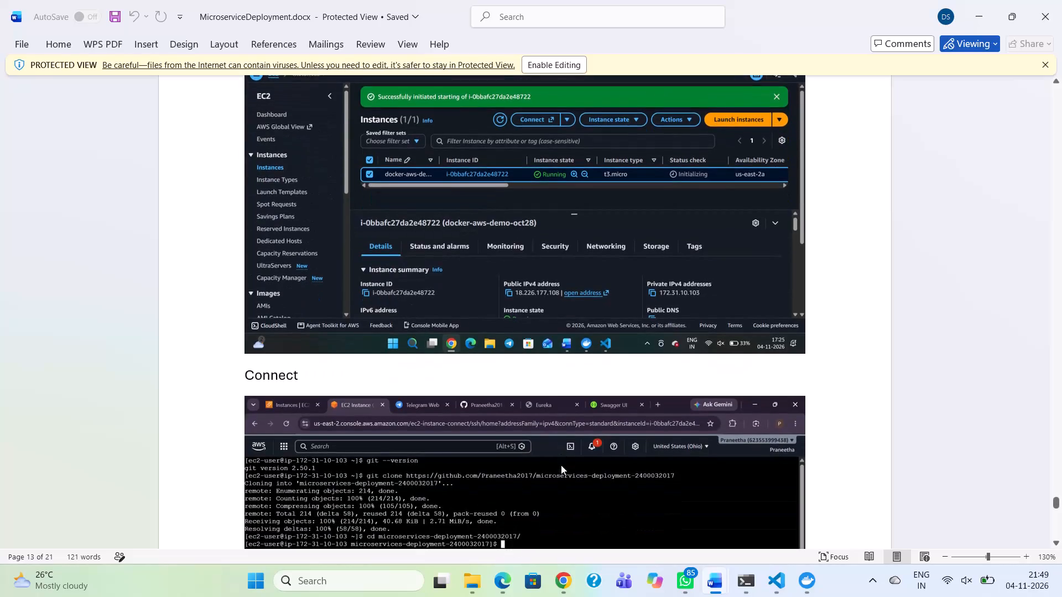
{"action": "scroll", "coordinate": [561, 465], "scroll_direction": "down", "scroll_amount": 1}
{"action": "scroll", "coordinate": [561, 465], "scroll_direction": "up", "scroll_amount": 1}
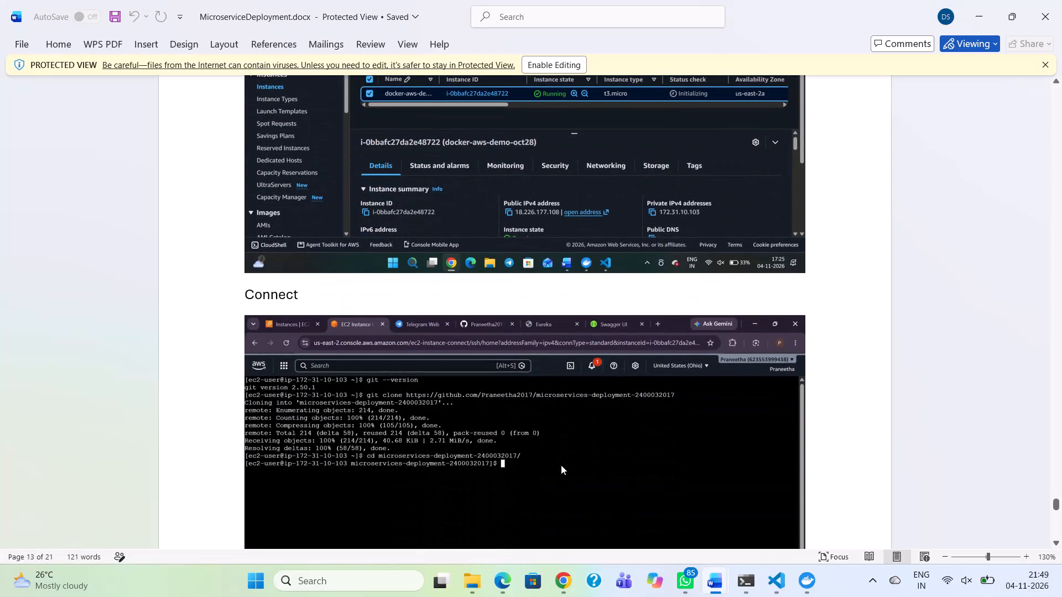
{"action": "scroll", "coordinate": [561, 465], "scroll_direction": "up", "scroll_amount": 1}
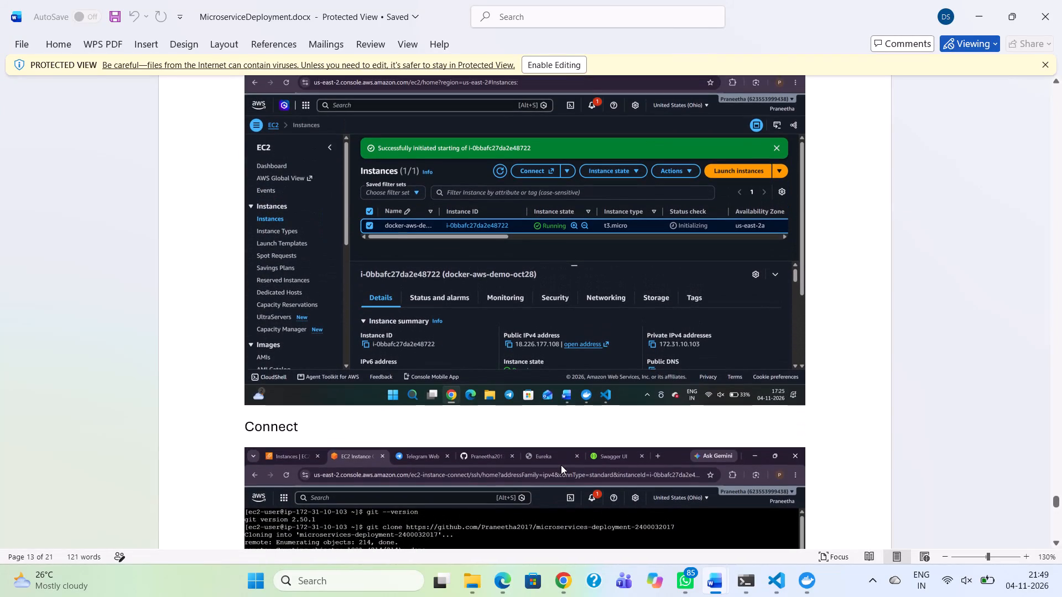
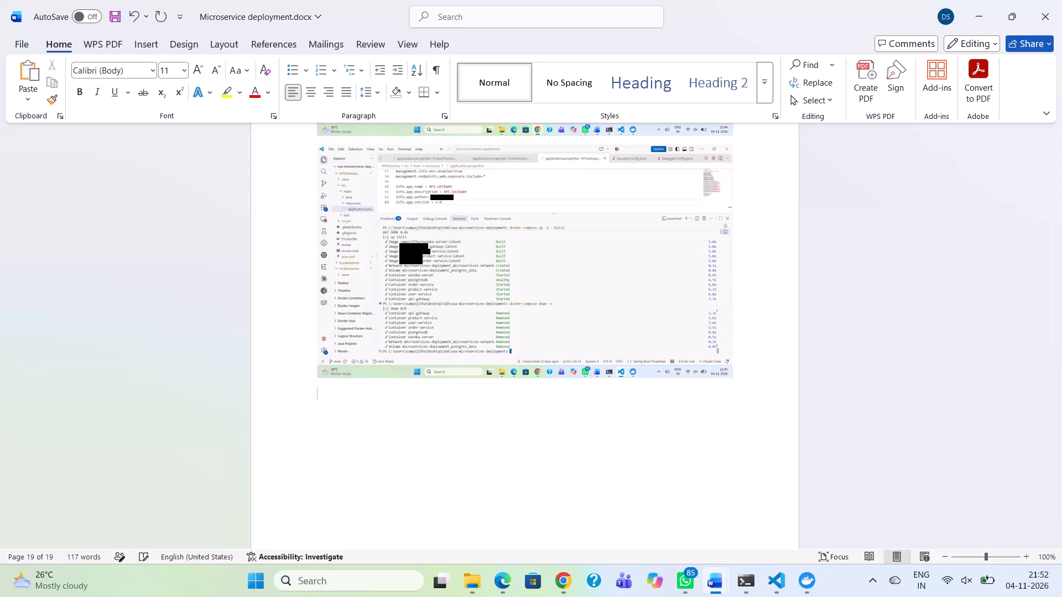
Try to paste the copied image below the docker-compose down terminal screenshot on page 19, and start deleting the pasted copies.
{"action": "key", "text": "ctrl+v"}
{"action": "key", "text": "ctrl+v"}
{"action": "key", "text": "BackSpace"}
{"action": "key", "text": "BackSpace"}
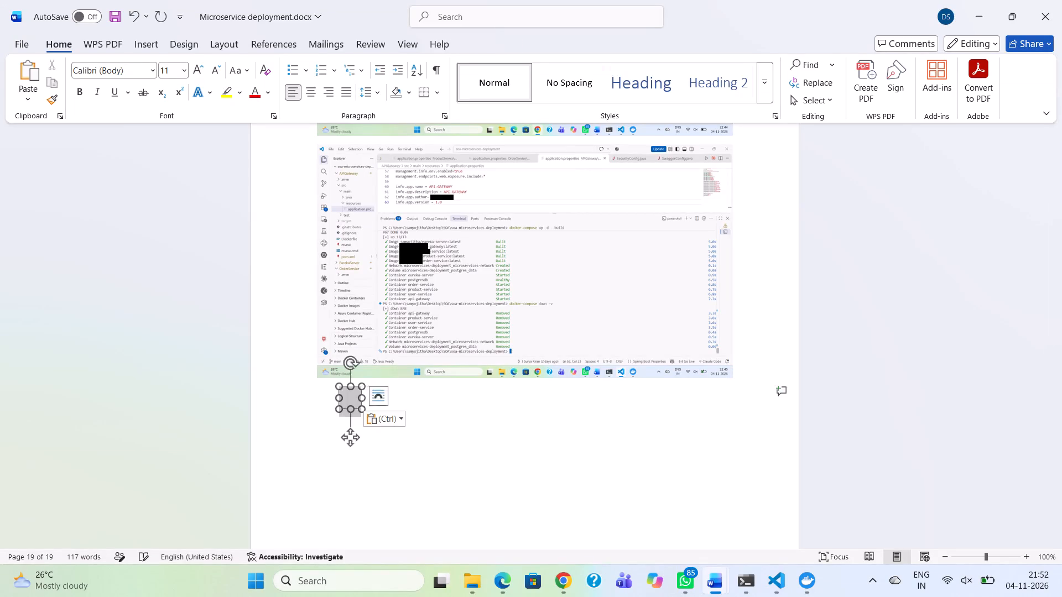
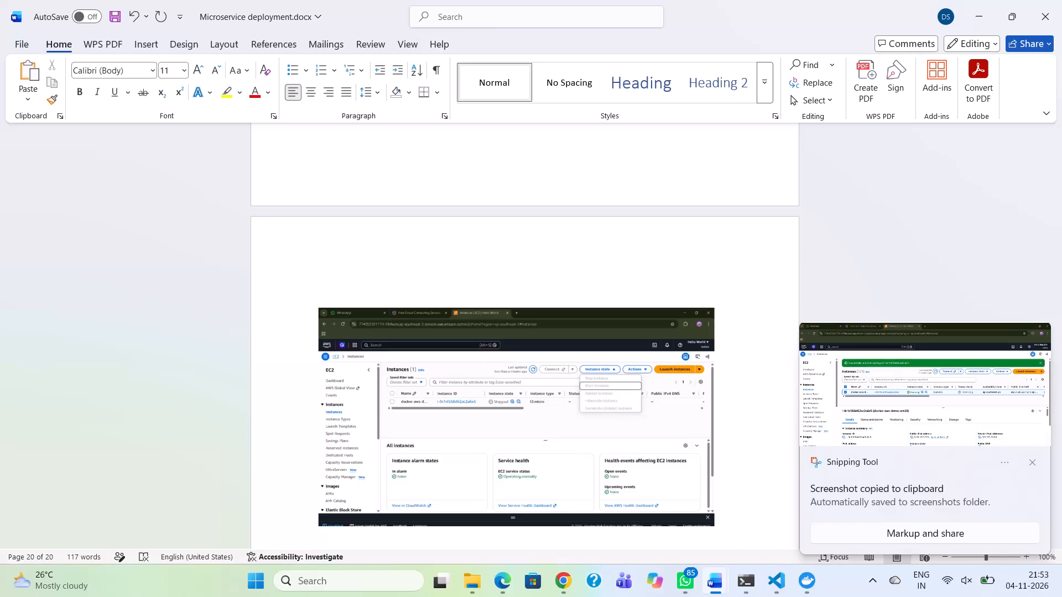
Paste the copied screenshot of the running EC2 instance below the Instance state menu screenshot on page 20 of Microservice deployment.docx.
{"action": "key", "text": "ctrl+v"}
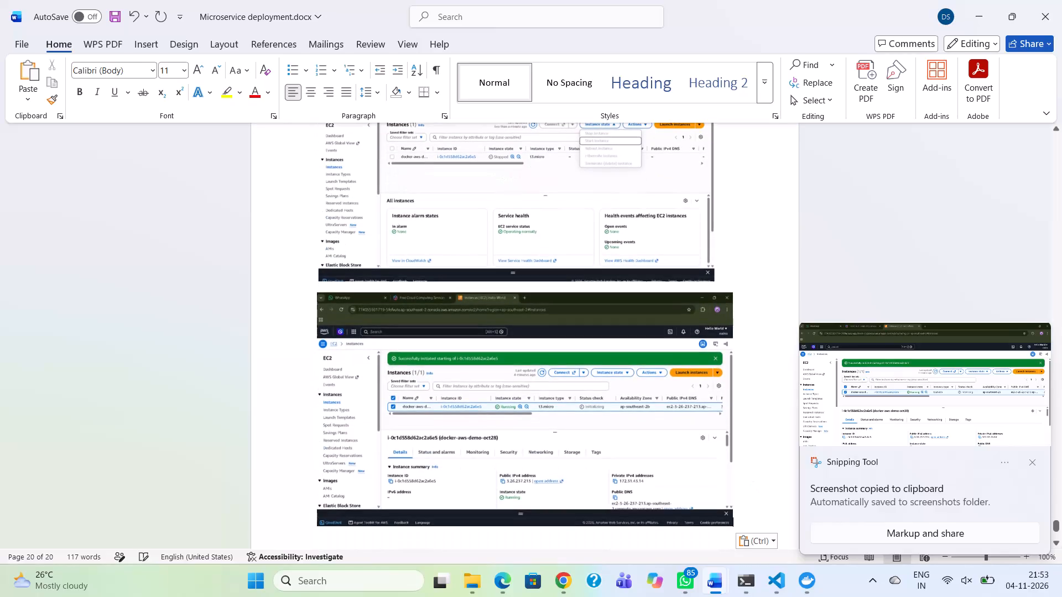
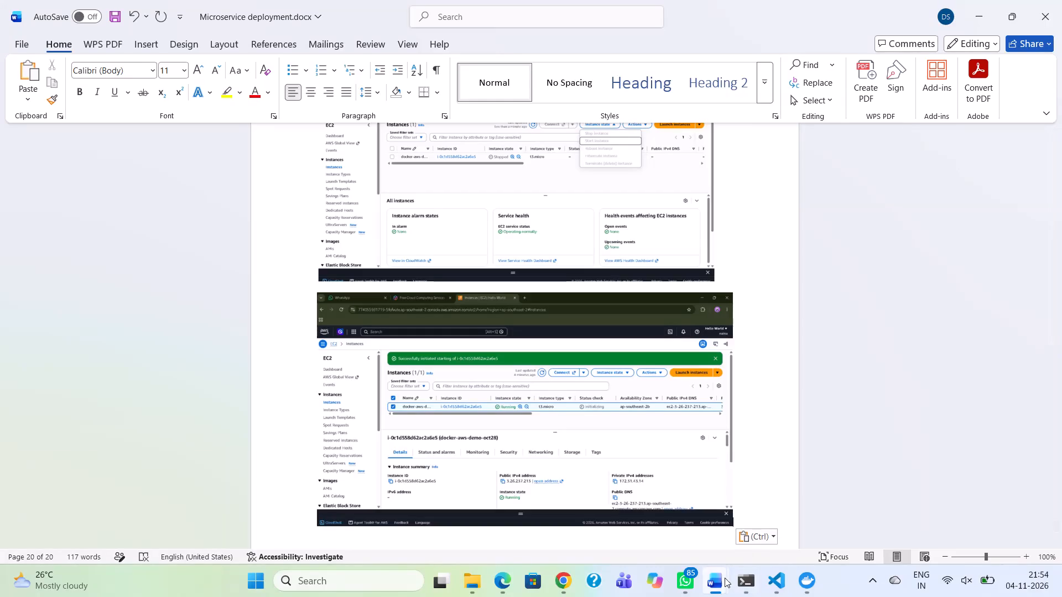
Check the reference MicroserviceDeployment.docx, and add the line "Connect" below the running EC2 instance screenshot on page 20 of Microservice deployment.docx.
{"action": "left_click", "coordinate": [654, 523]}
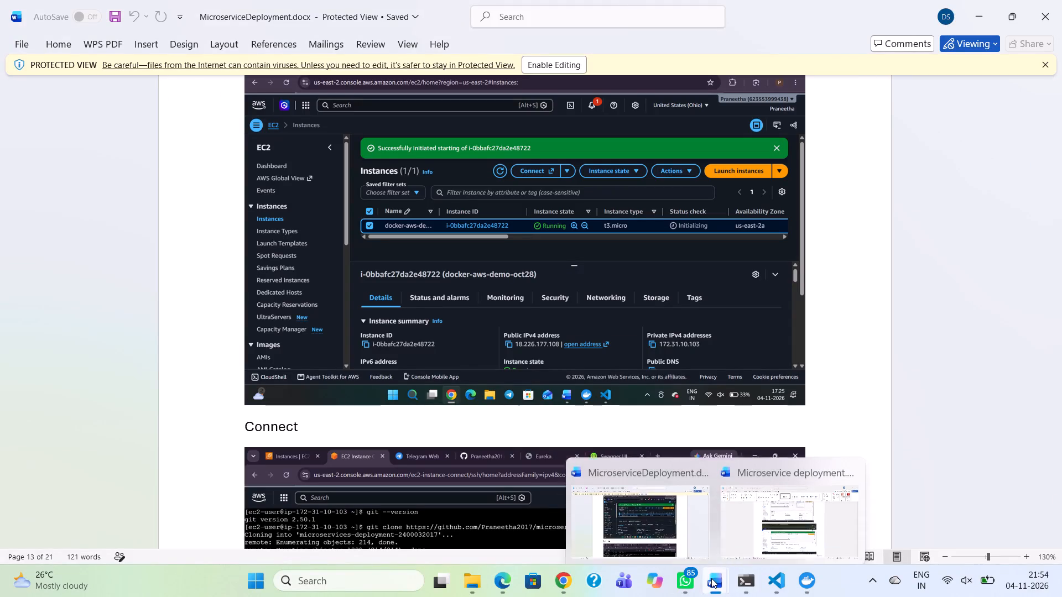
{"action": "left_click", "coordinate": [766, 520]}
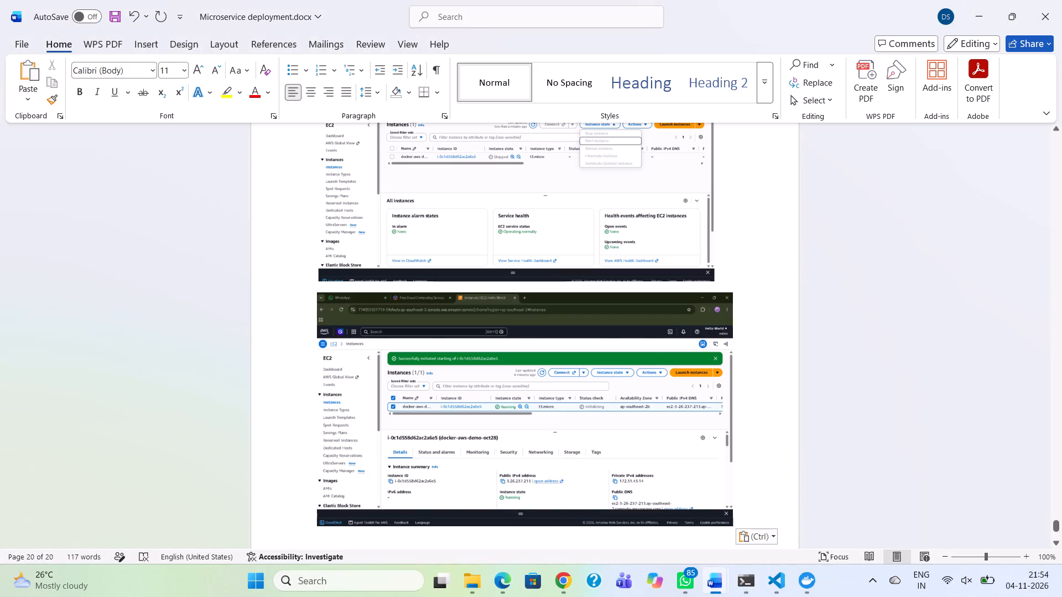
{"action": "scroll", "coordinate": [520, 526], "scroll_direction": "down", "scroll_amount": 1}
{"action": "key", "text": "Return"}
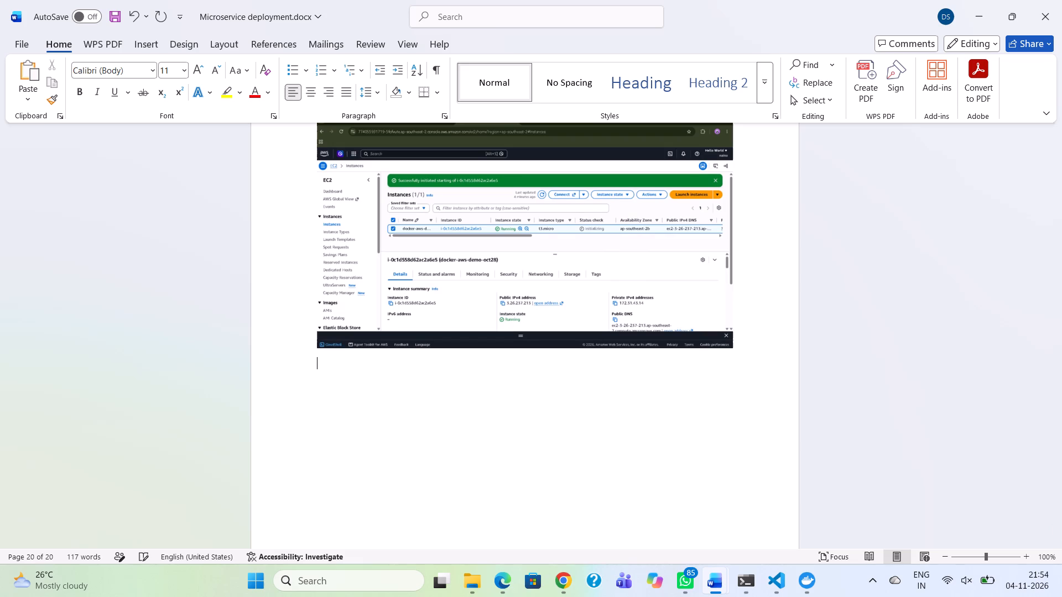
{"action": "type", "text": "coo"}
{"action": "key", "text": "BackSpace"}
{"action": "key", "text": "n"}
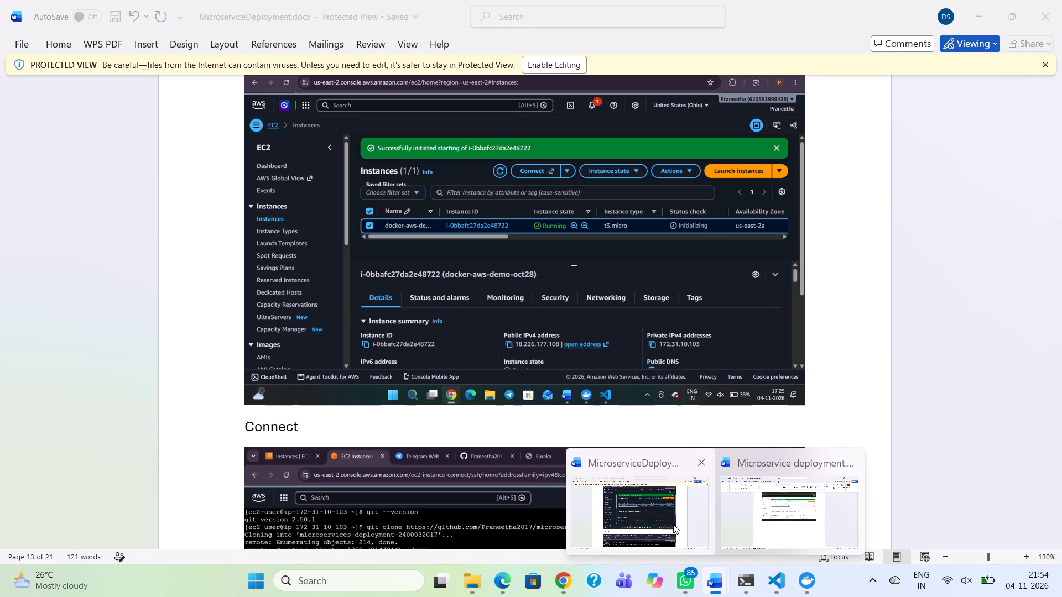
{"action": "left_click", "coordinate": [785, 507]}
{"action": "type", "text": "nect"}
{"action": "key", "text": "Return"}
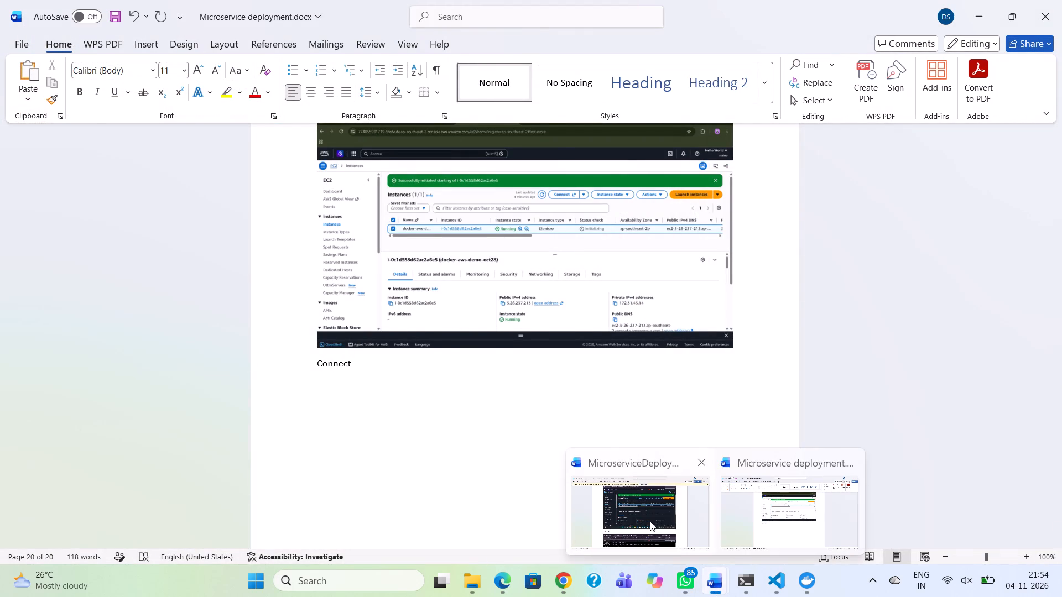
Switch to the reference MicroserviceDeployment.docx and examine the EC2 terminal screenshot under its Connect heading.
{"action": "left_click", "coordinate": [650, 521]}
{"action": "scroll", "coordinate": [563, 464], "scroll_direction": "down", "scroll_amount": 1}
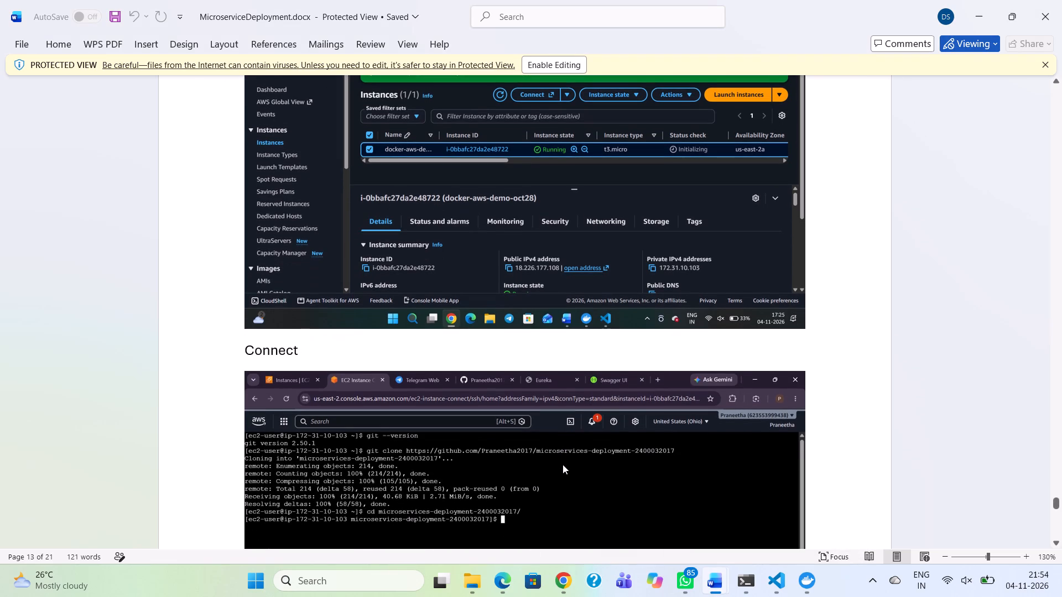
{"action": "scroll", "coordinate": [563, 464], "scroll_direction": "down", "scroll_amount": 1}
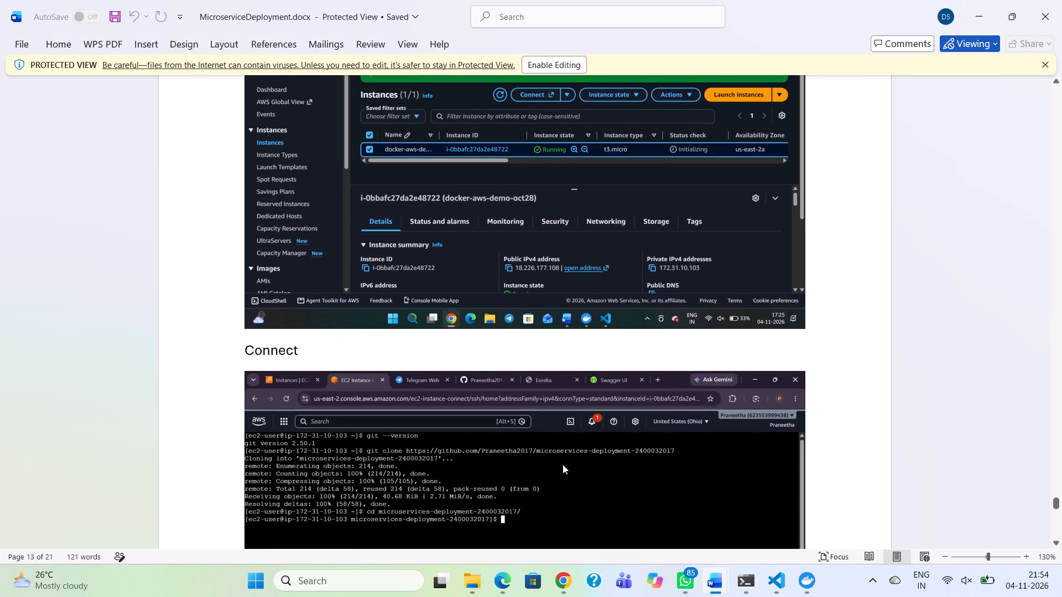
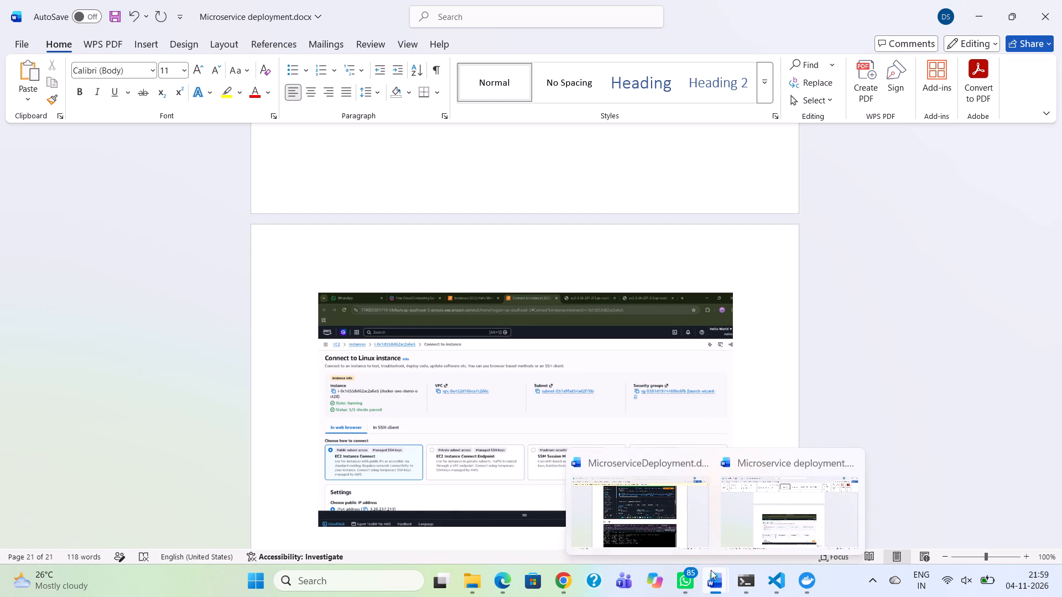
Switch back to the reference MicroserviceDeployment.docx to check the EC2 terminal screenshot under its Connect heading.
{"action": "left_click", "coordinate": [640, 517]}
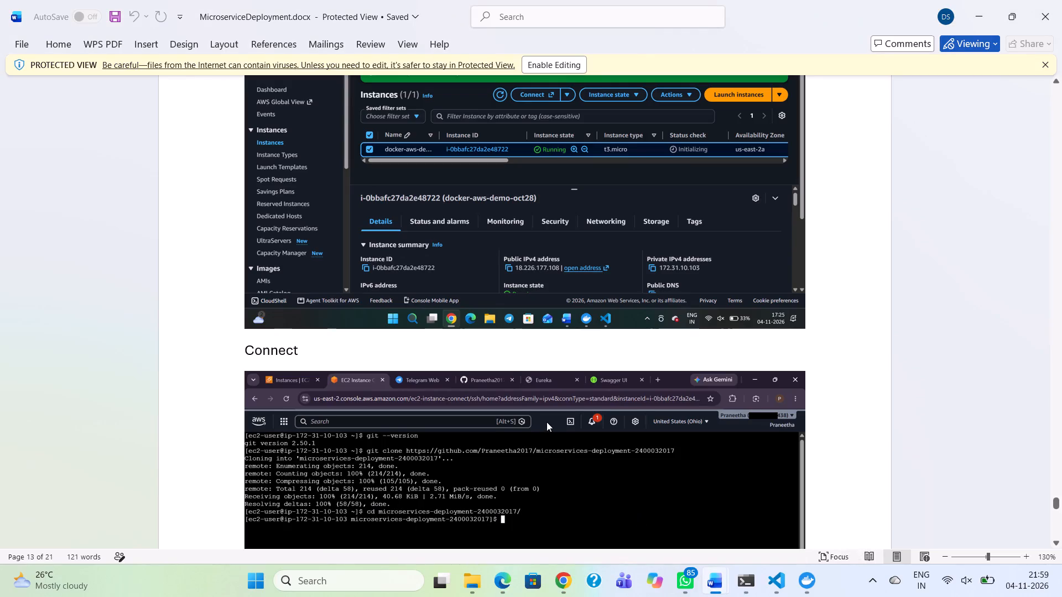
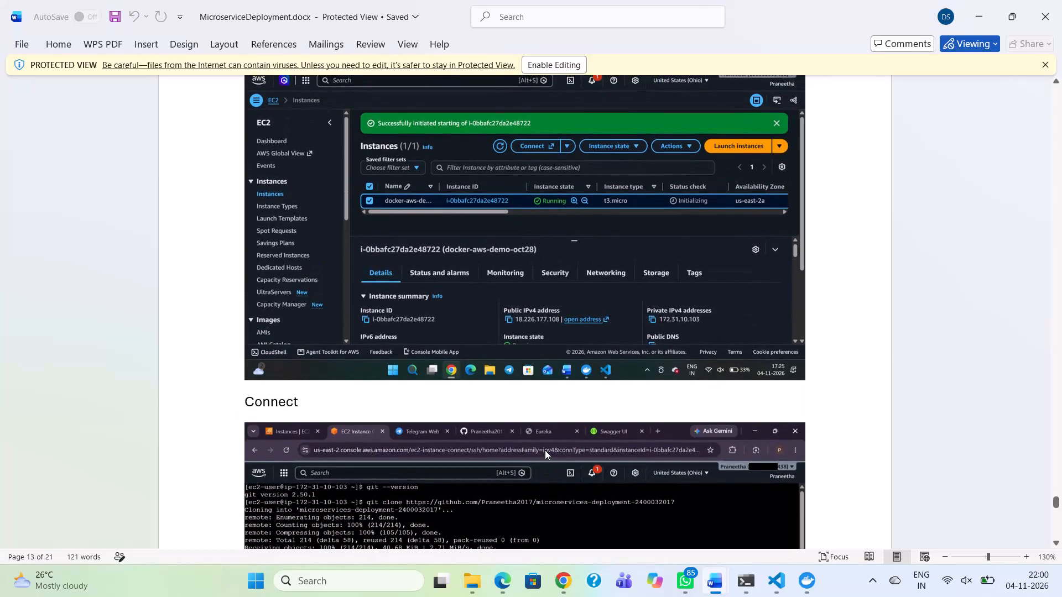
Check the running EC2 instance and Connect screenshots in the reference document, and switch to the Chrome browser window.
{"action": "scroll", "coordinate": [545, 450], "scroll_direction": "up", "scroll_amount": 1}
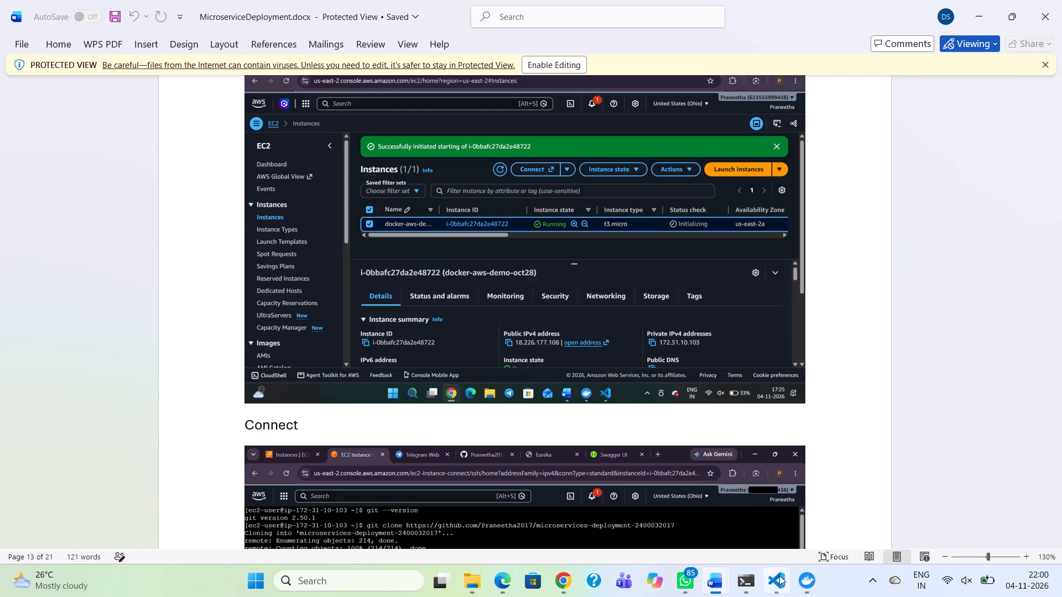
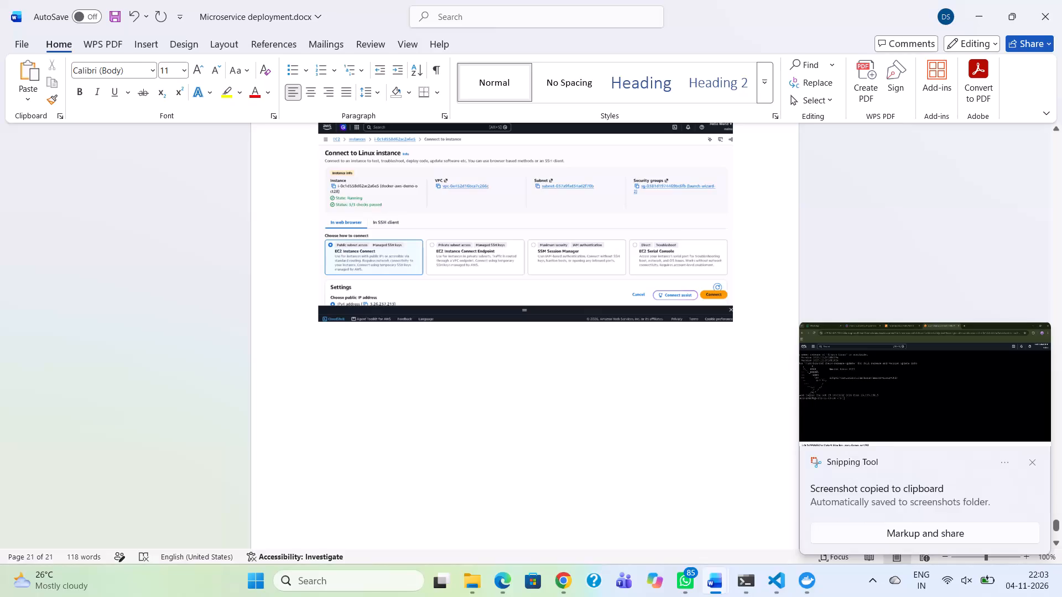
Add the line "Click connect" below the Connect to Linux instance screenshot on page 21, followed by the copied EC2 terminal screenshot.
{"action": "left_click", "coordinate": [411, 370]}
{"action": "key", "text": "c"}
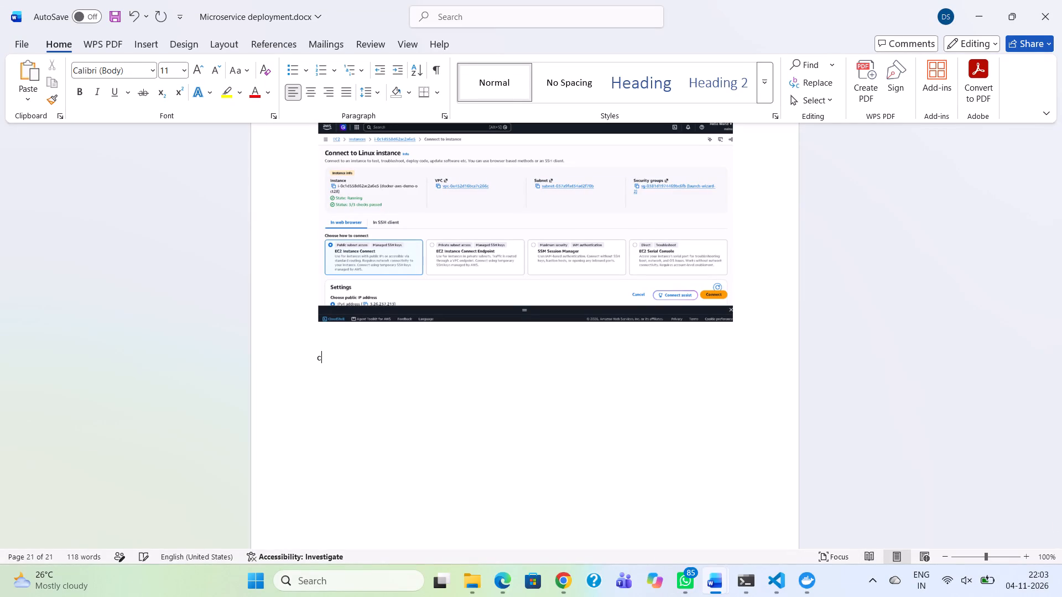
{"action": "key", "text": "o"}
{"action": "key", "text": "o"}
{"action": "key", "text": "BackSpace"}
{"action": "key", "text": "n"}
{"action": "key", "text": "BackSpace"}
{"action": "key", "text": "BackSpace"}
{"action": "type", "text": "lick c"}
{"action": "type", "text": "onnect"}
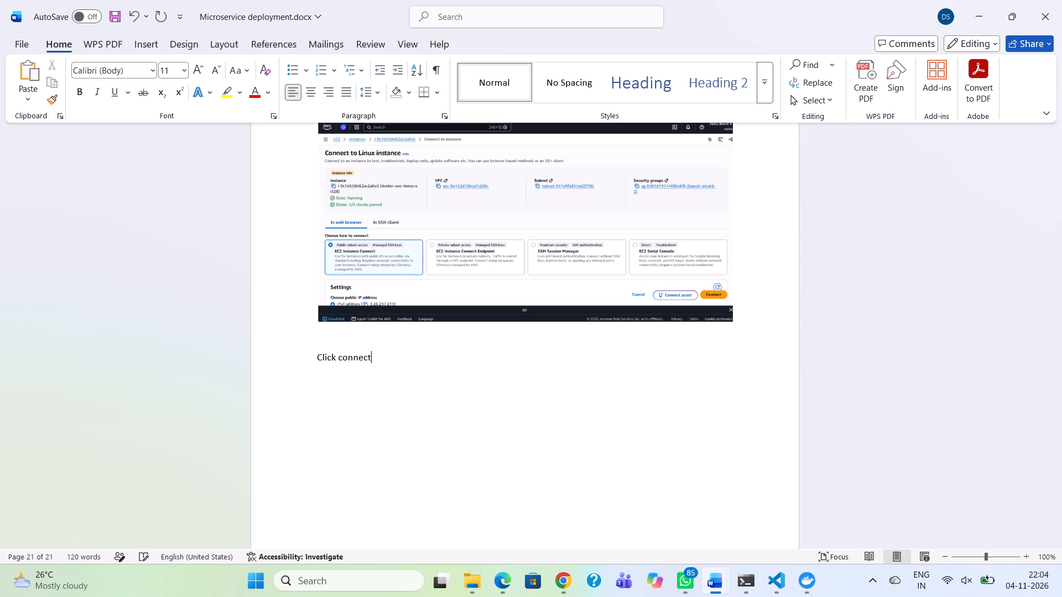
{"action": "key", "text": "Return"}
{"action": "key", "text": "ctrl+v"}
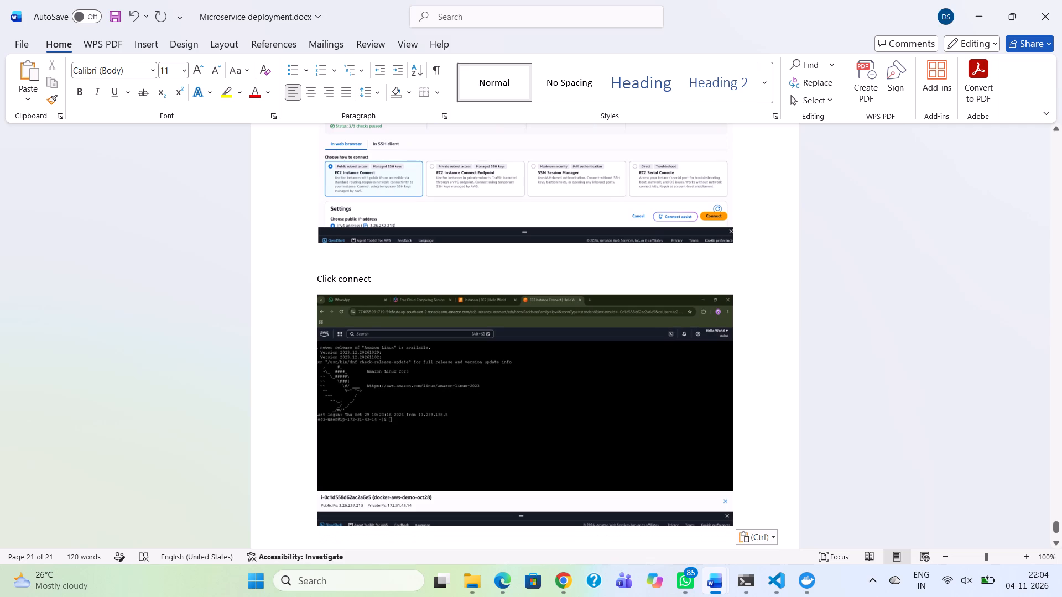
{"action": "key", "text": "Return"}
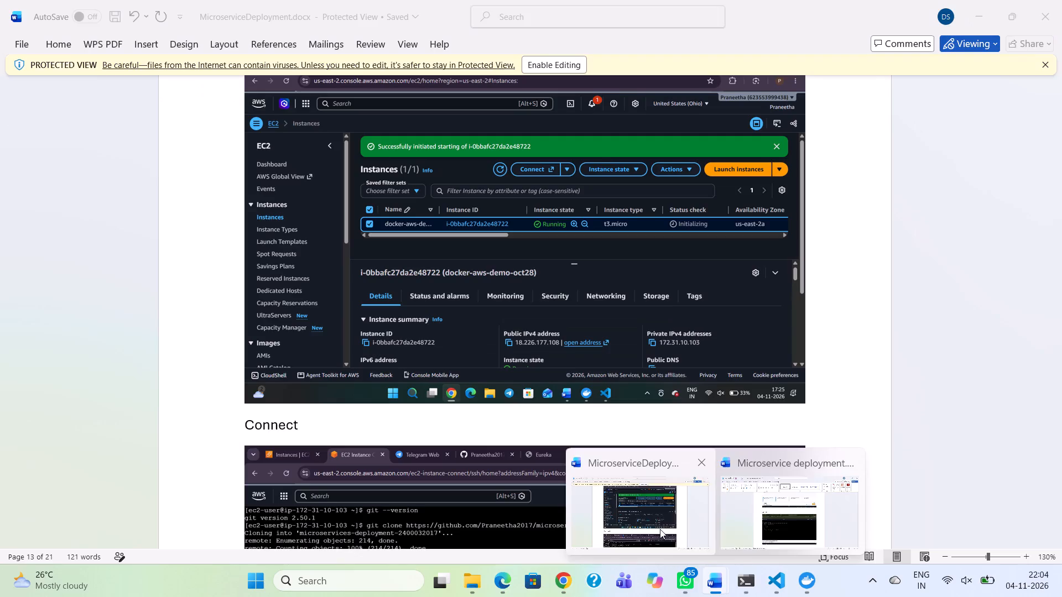
Switch to the reference MicroserviceDeployment.docx and check the git clone terminal screenshot under its Connect heading.
{"action": "left_click", "coordinate": [660, 529]}
{"action": "scroll", "coordinate": [582, 459], "scroll_direction": "down", "scroll_amount": 1}
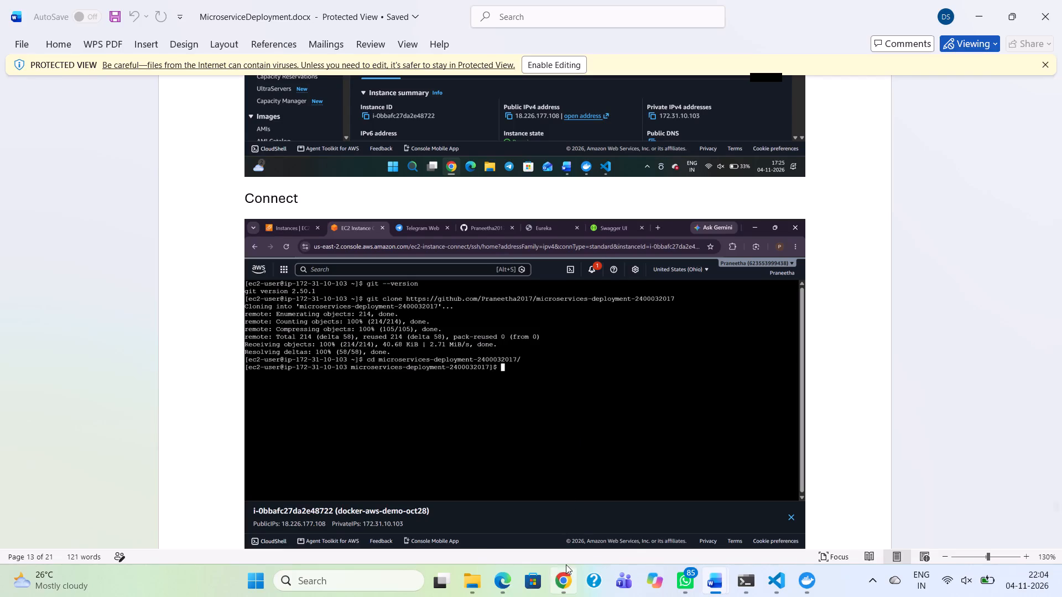
Switch to the Chrome window showing the shared GitHub repository screenshot in the Telegram group.
{"action": "left_click", "coordinate": [556, 506]}
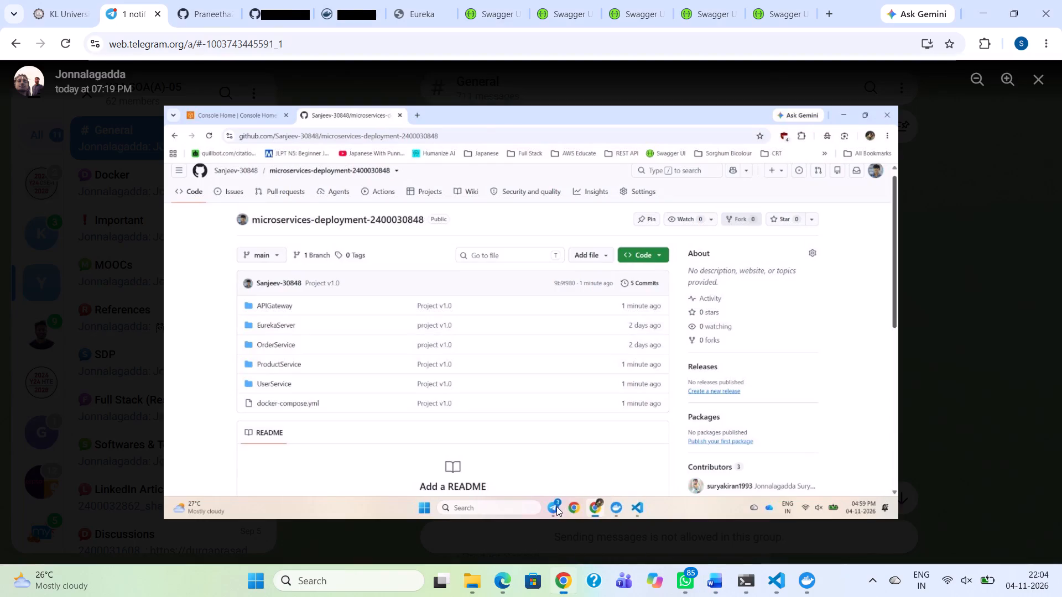
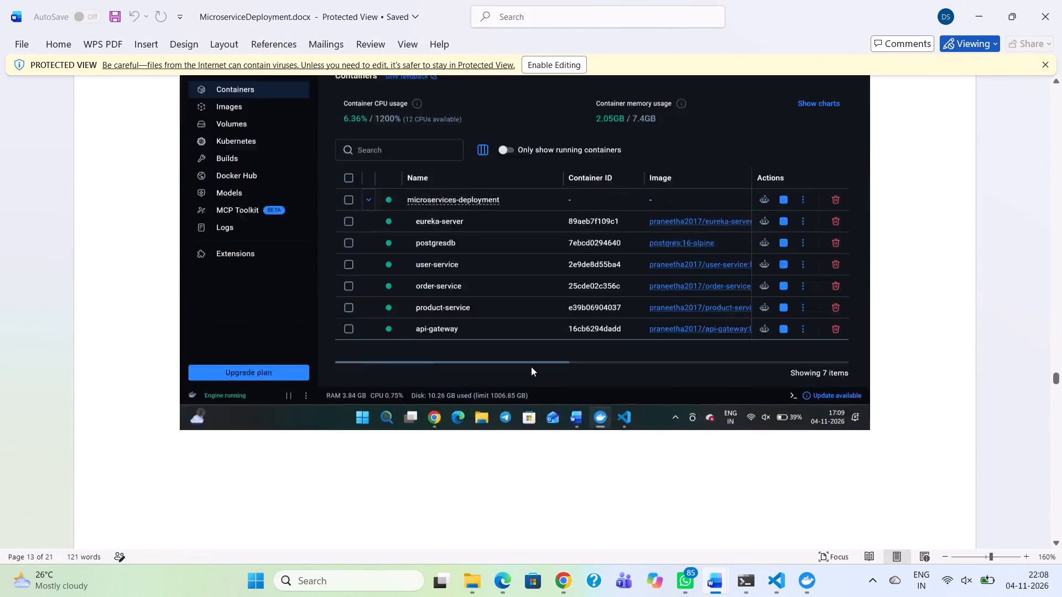
Examine the Create new repo section and the Docker build and Git push terminal screenshots in the reference MicroserviceDeployment.docx.
{"action": "scroll", "coordinate": [531, 366], "scroll_direction": "up", "scroll_amount": 5}
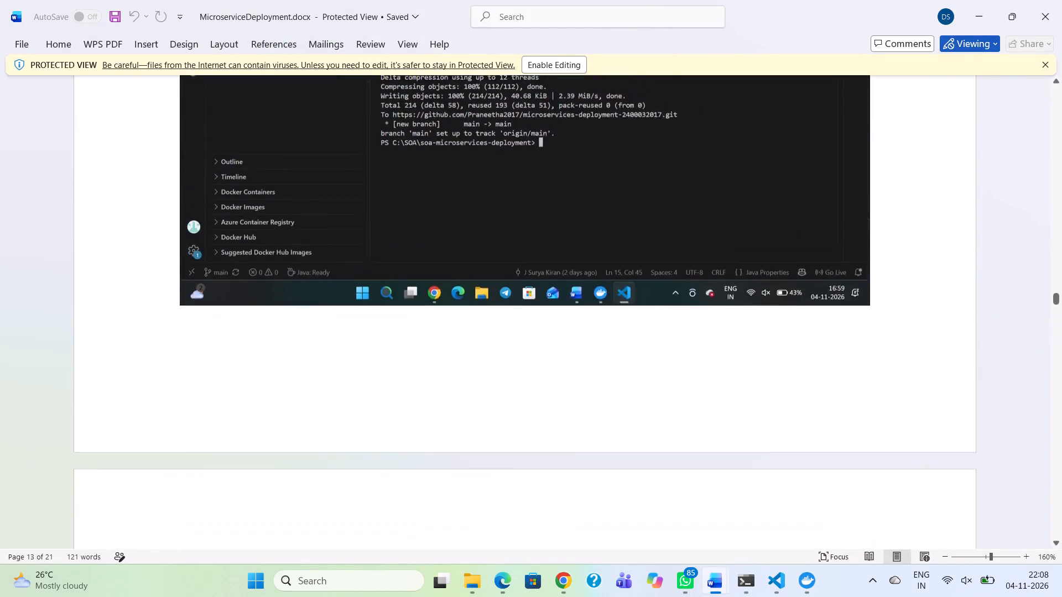
{"action": "scroll", "coordinate": [531, 366], "scroll_direction": "up", "scroll_amount": 2}
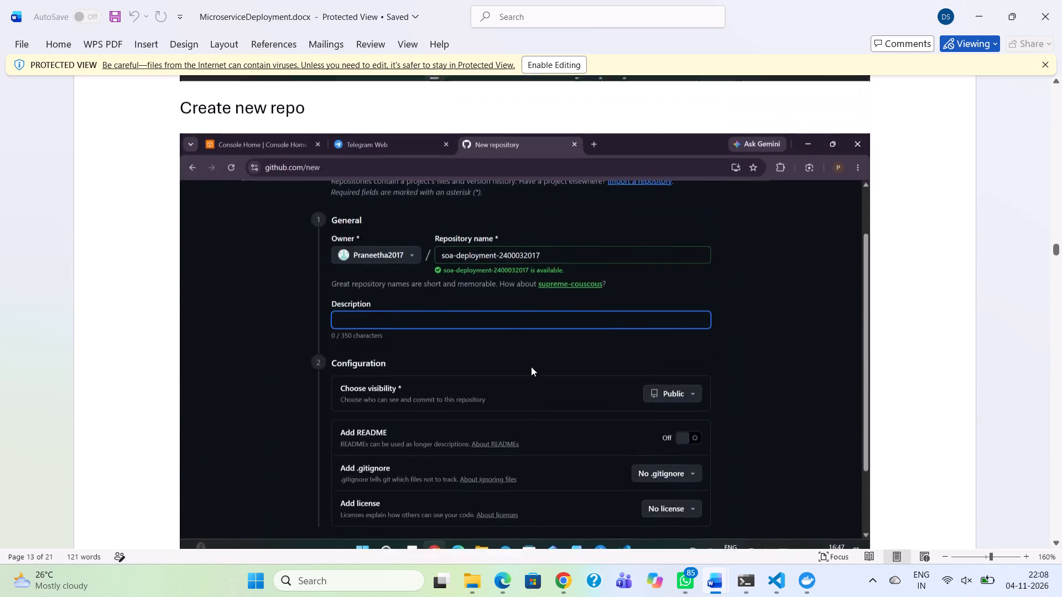
{"action": "scroll", "coordinate": [531, 366], "scroll_direction": "up", "scroll_amount": 1}
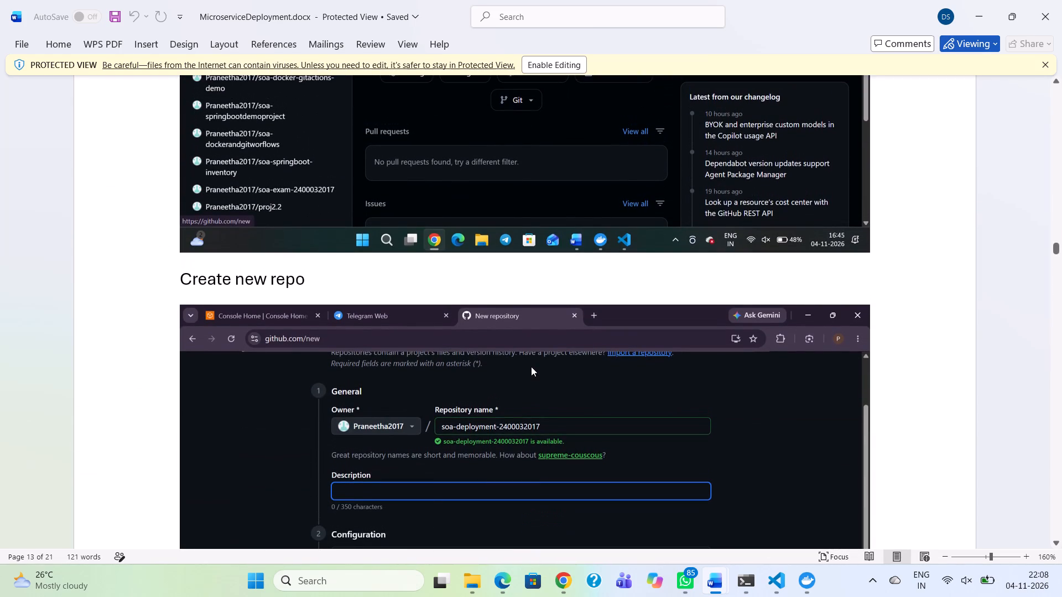
{"action": "scroll", "coordinate": [531, 366], "scroll_direction": "down", "scroll_amount": 3}
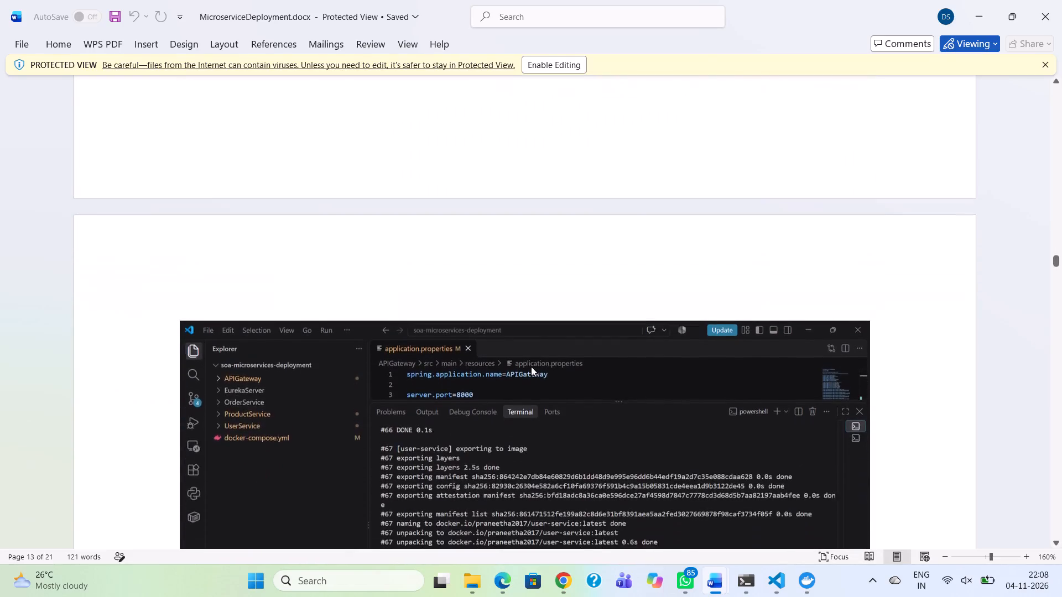
{"action": "scroll", "coordinate": [531, 366], "scroll_direction": "down", "scroll_amount": 1}
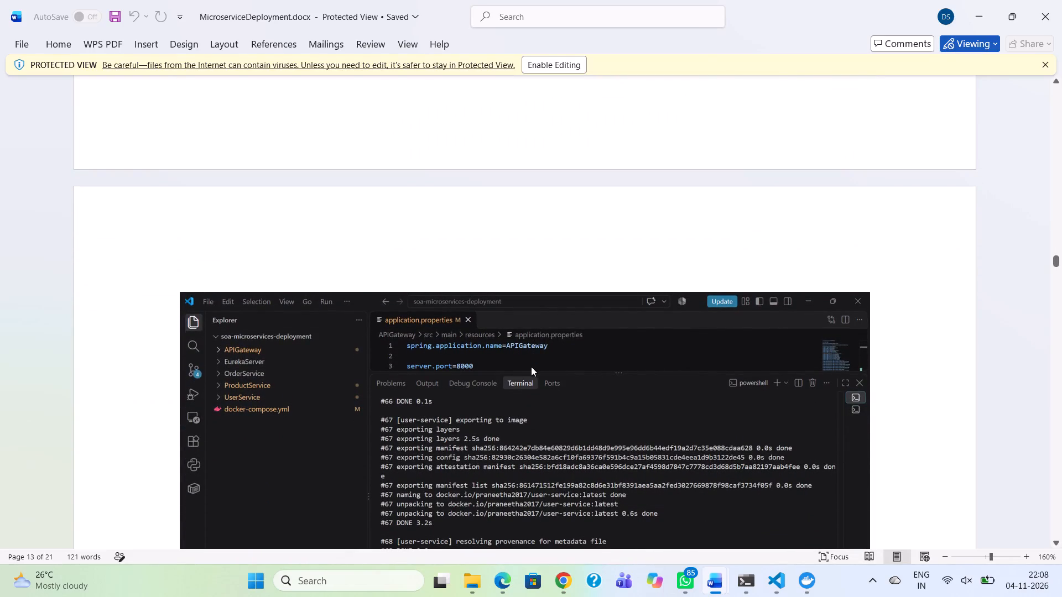
{"action": "scroll", "coordinate": [531, 366], "scroll_direction": "up", "scroll_amount": 3}
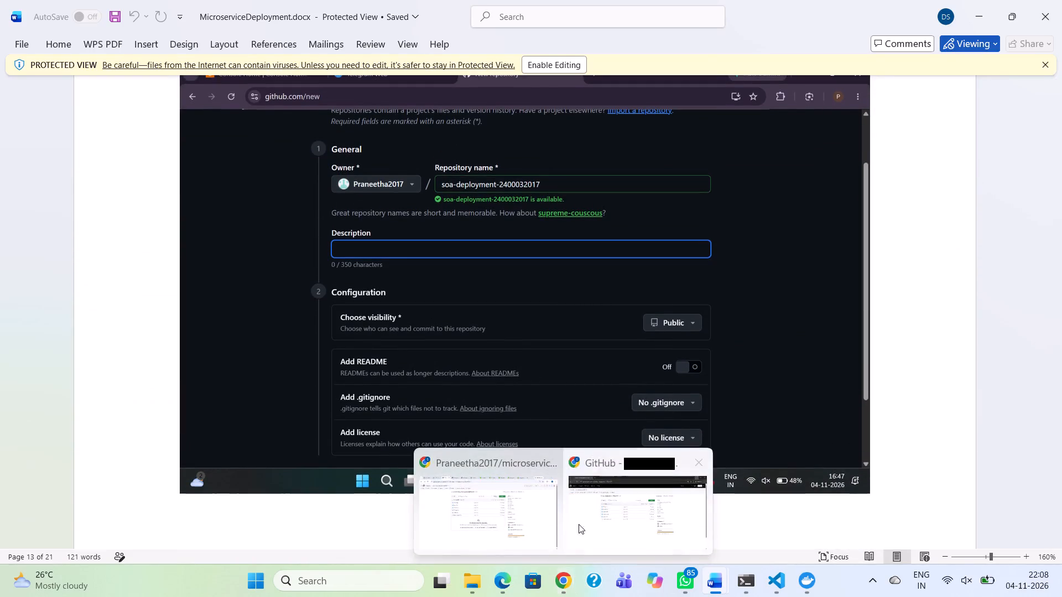
Switch to the Chrome window with the shared microservices-deployment GitHub repository.
{"action": "left_click", "coordinate": [509, 511]}
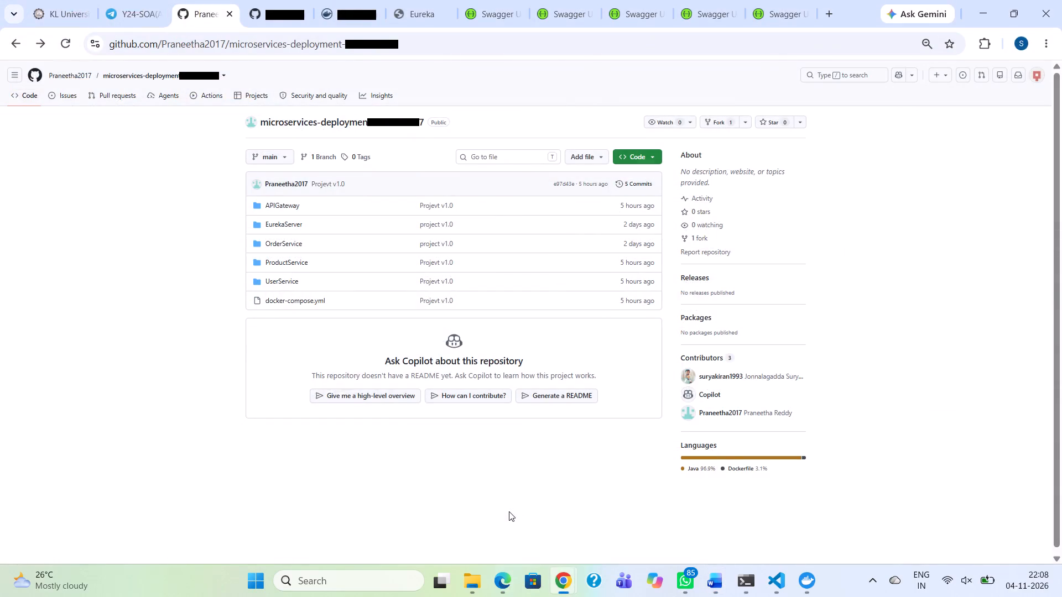
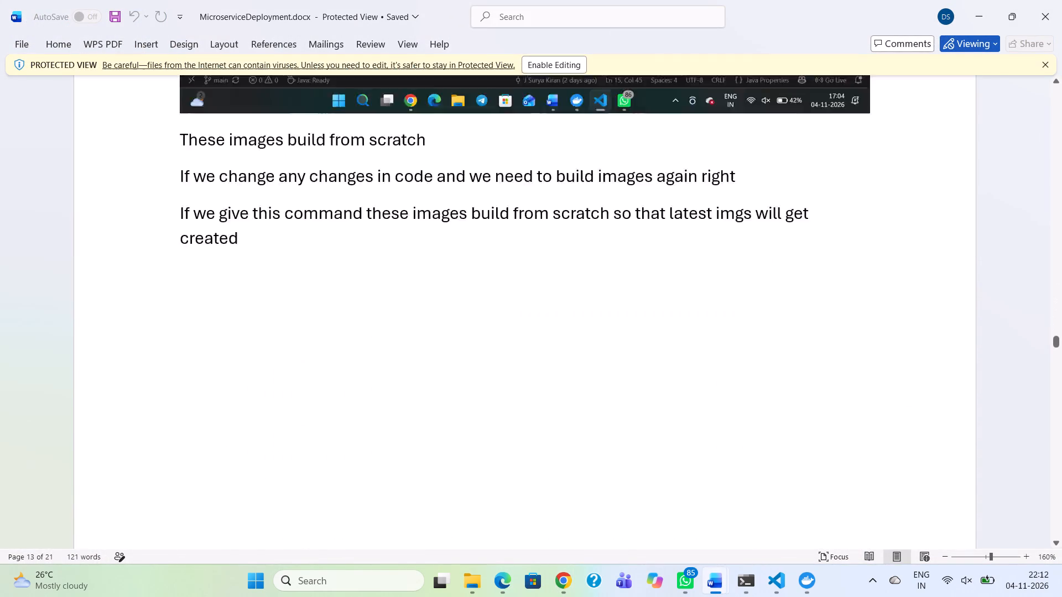
Check the docker-compose up -d --build screenshot on page 13 of the reference document, and switch to the project's terminal in Visual Studio Code.
{"action": "scroll", "coordinate": [505, 332], "scroll_direction": "down", "scroll_amount": 2}
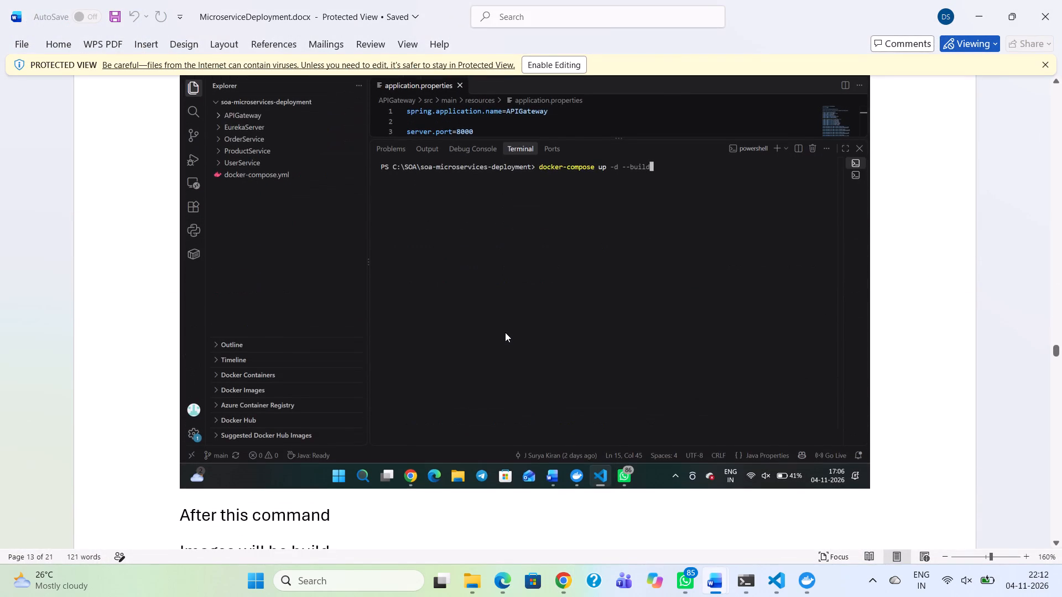
{"action": "scroll", "coordinate": [505, 332], "scroll_direction": "down", "scroll_amount": 1}
{"action": "scroll", "coordinate": [505, 332], "scroll_direction": "up", "scroll_amount": 2}
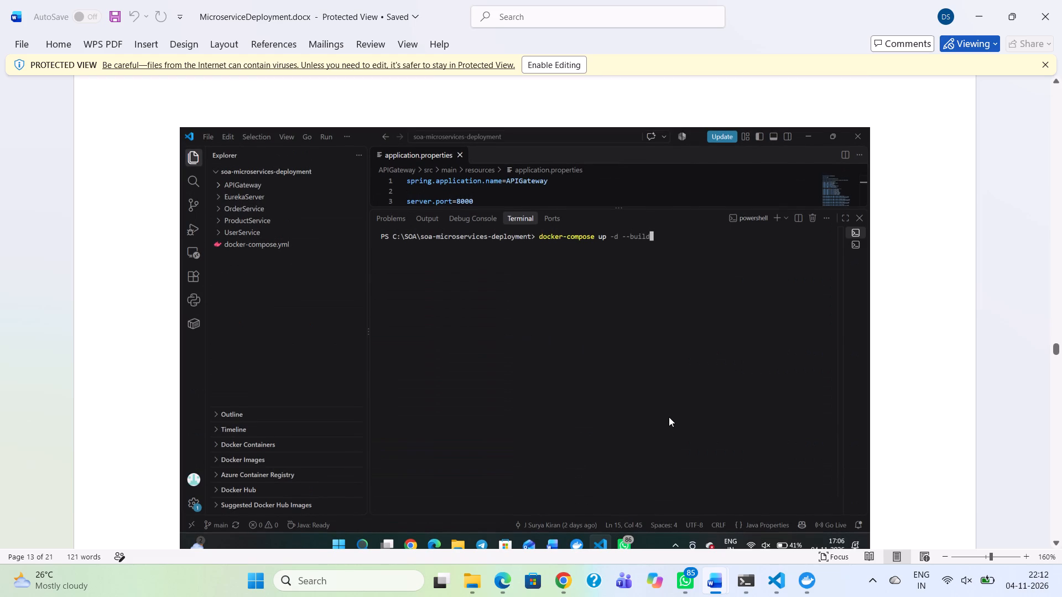
{"action": "scroll", "coordinate": [669, 417], "scroll_direction": "up", "scroll_amount": 1}
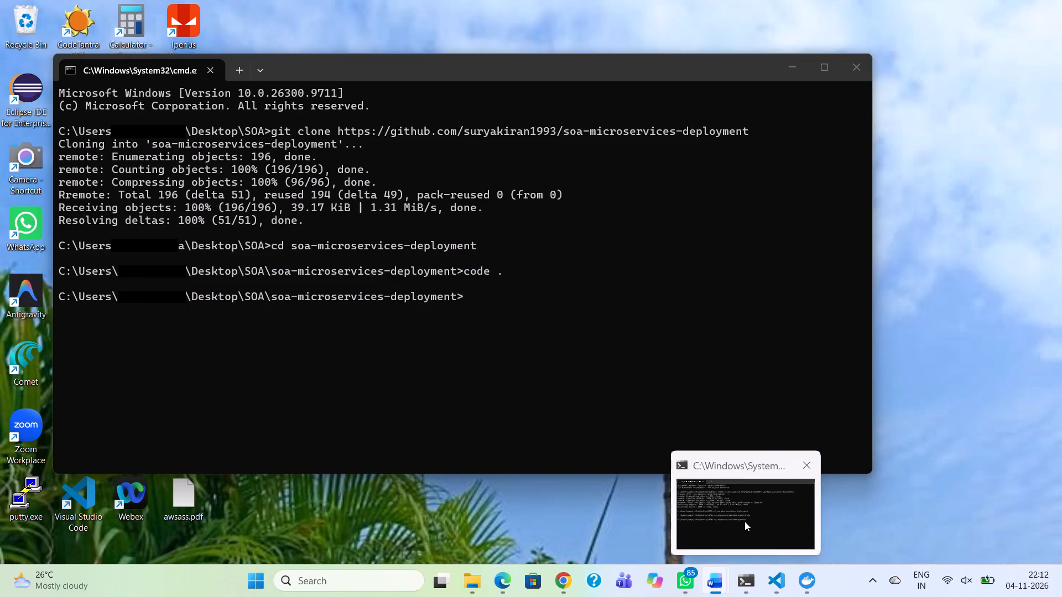
{"action": "left_click", "coordinate": [745, 521]}
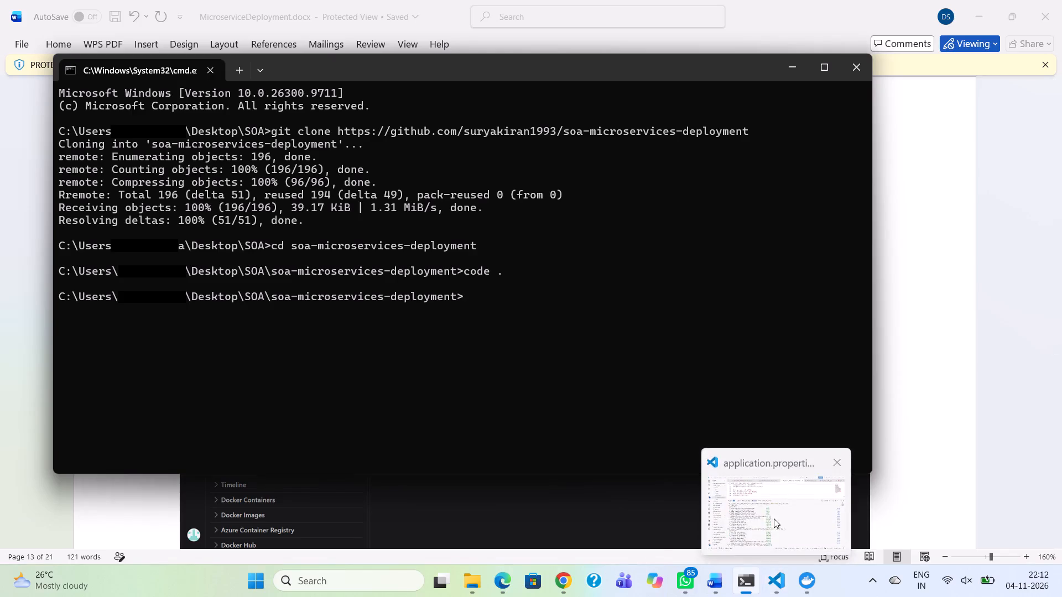
{"action": "left_click", "coordinate": [774, 519]}
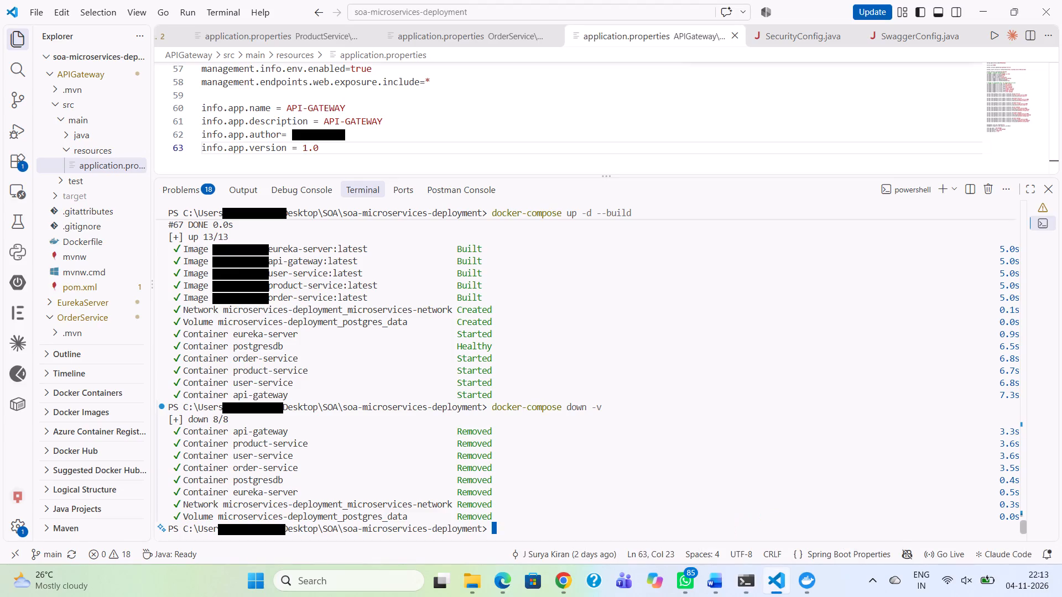
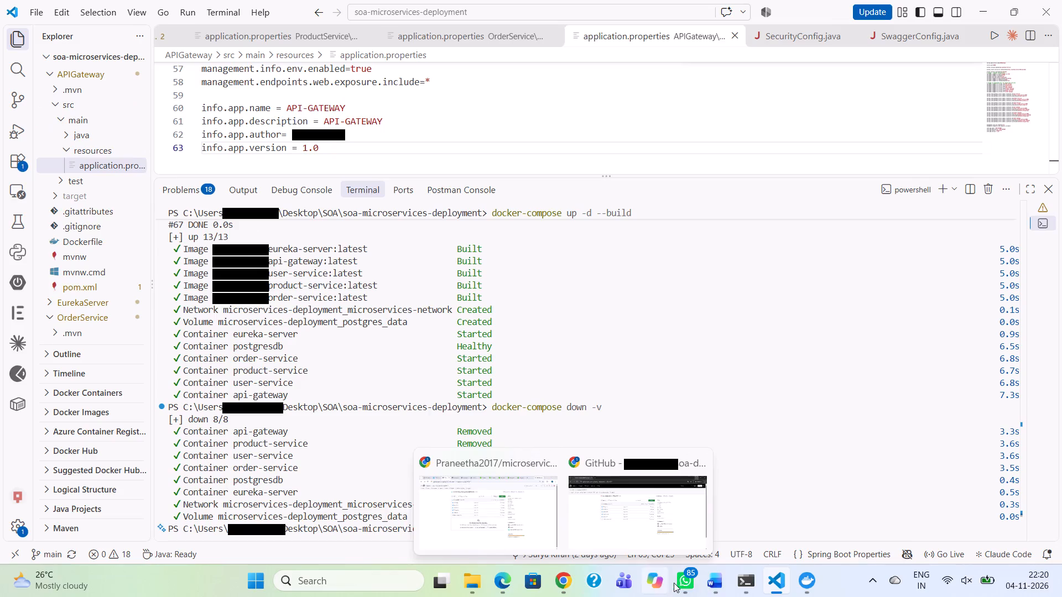
Switch to the reference MicroserviceDeployment.docx and examine its docker-compose build and GitHub repository creation screenshots.
{"action": "left_click", "coordinate": [653, 518]}
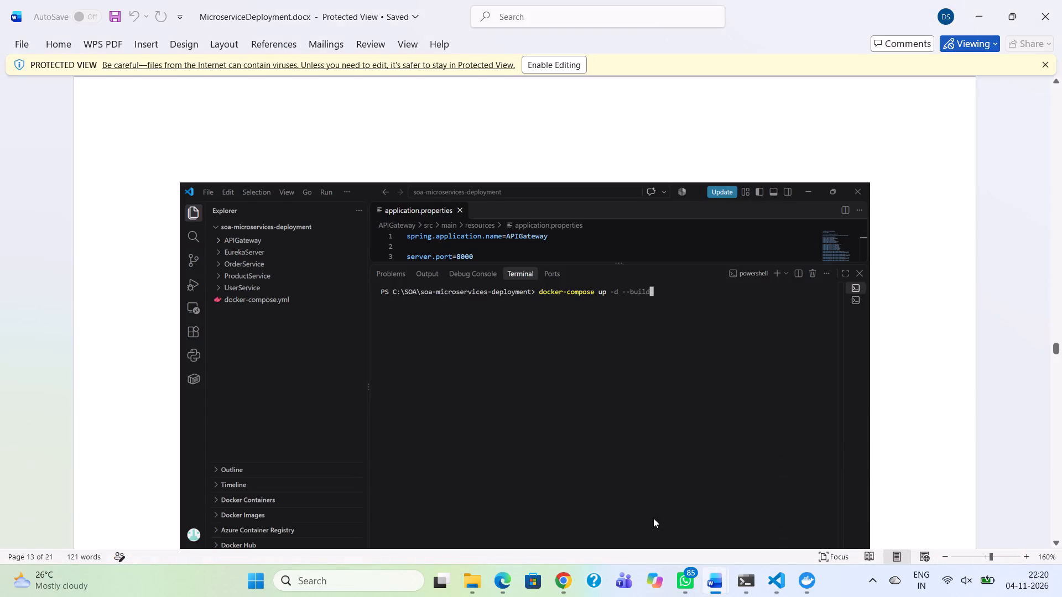
{"action": "scroll", "coordinate": [653, 518], "scroll_direction": "up", "scroll_amount": 4}
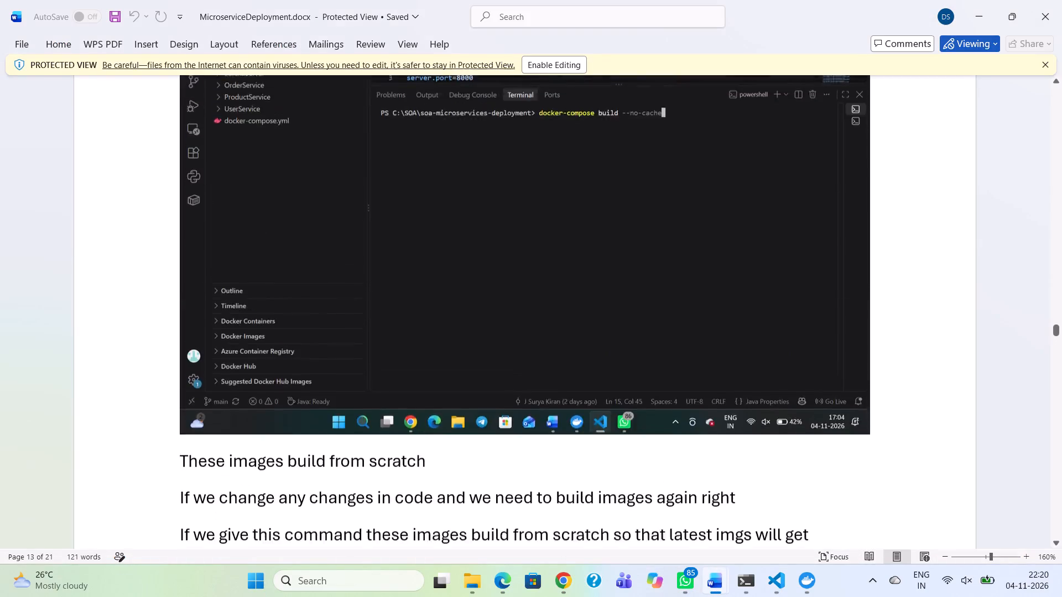
{"action": "scroll", "coordinate": [653, 518], "scroll_direction": "up", "scroll_amount": 5}
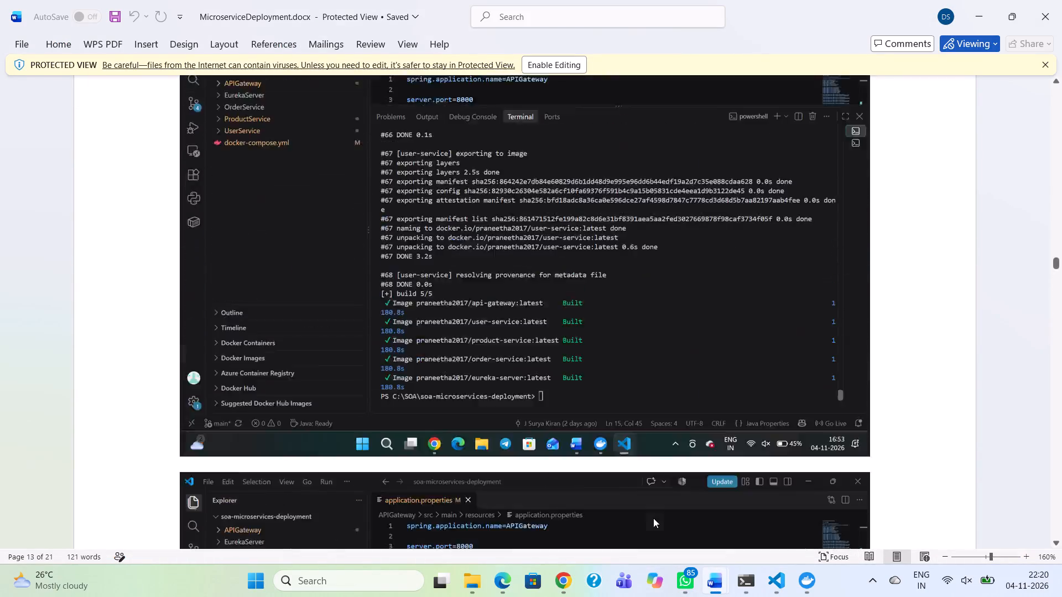
{"action": "scroll", "coordinate": [653, 518], "scroll_direction": "up", "scroll_amount": 2}
{"action": "scroll", "coordinate": [653, 518], "scroll_direction": "down", "scroll_amount": 2}
{"action": "scroll", "coordinate": [653, 518], "scroll_direction": "up", "scroll_amount": 1}
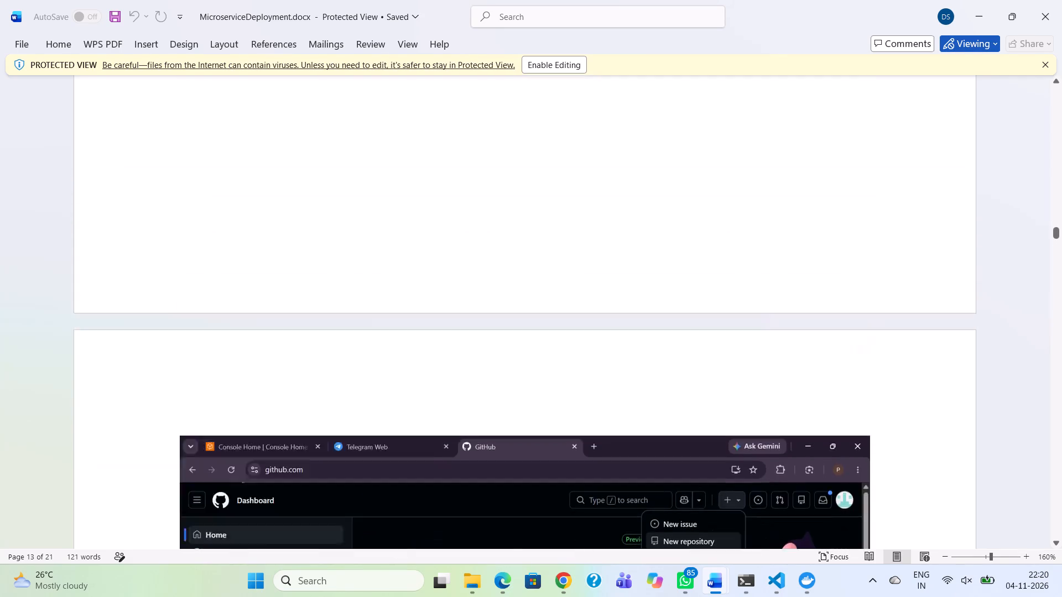
{"action": "scroll", "coordinate": [653, 518], "scroll_direction": "up", "scroll_amount": 1}
{"action": "scroll", "coordinate": [653, 518], "scroll_direction": "down", "scroll_amount": 2}
{"action": "scroll", "coordinate": [653, 518], "scroll_direction": "up", "scroll_amount": 1}
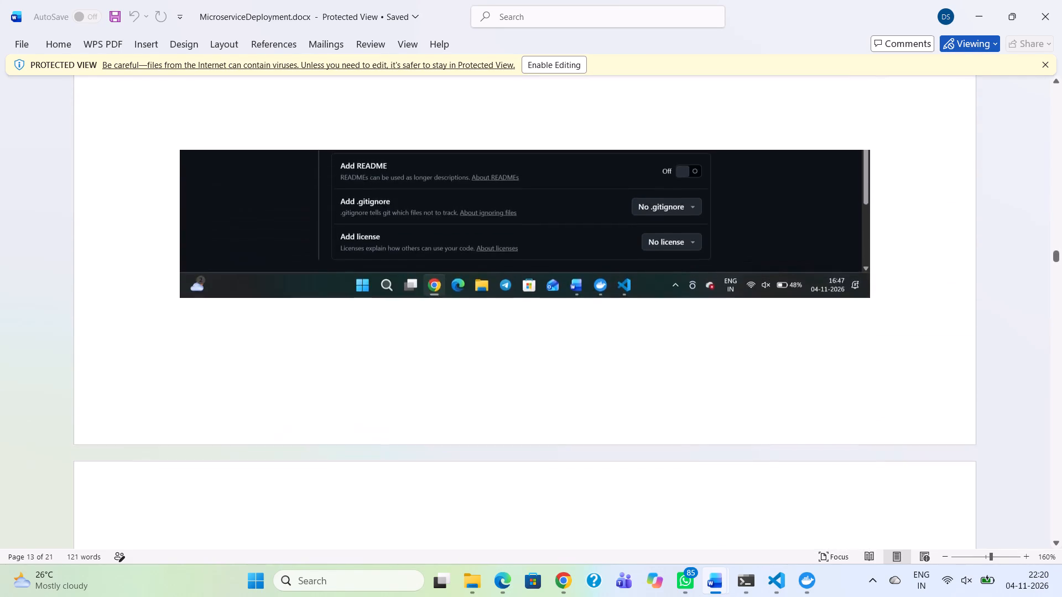
{"action": "scroll", "coordinate": [653, 518], "scroll_direction": "up", "scroll_amount": 1}
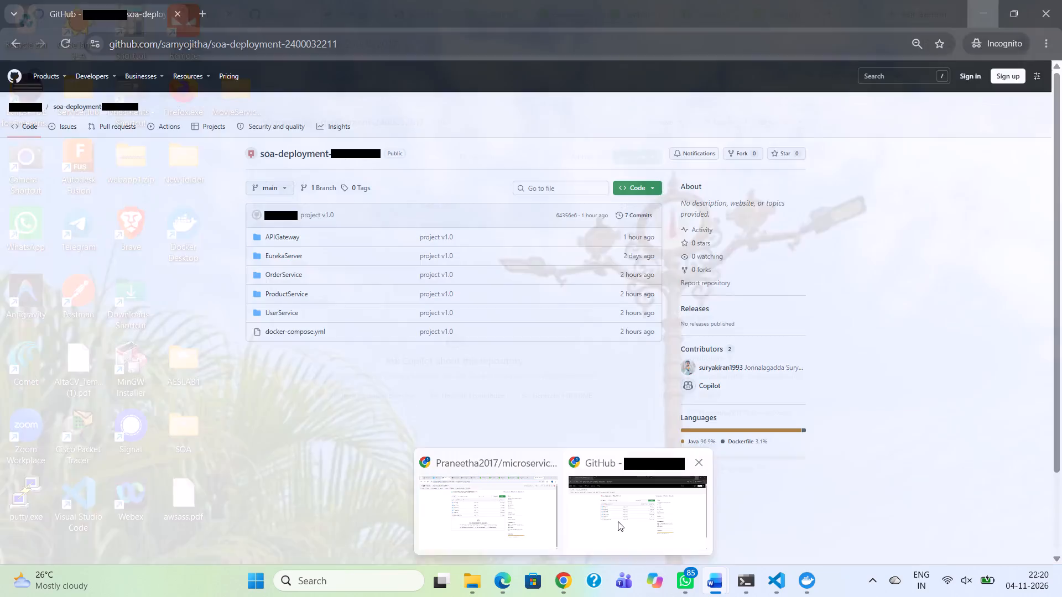
Switch to the Chrome window showing the shared microservices-deployment repository on GitHub.
{"action": "left_click", "coordinate": [491, 515]}
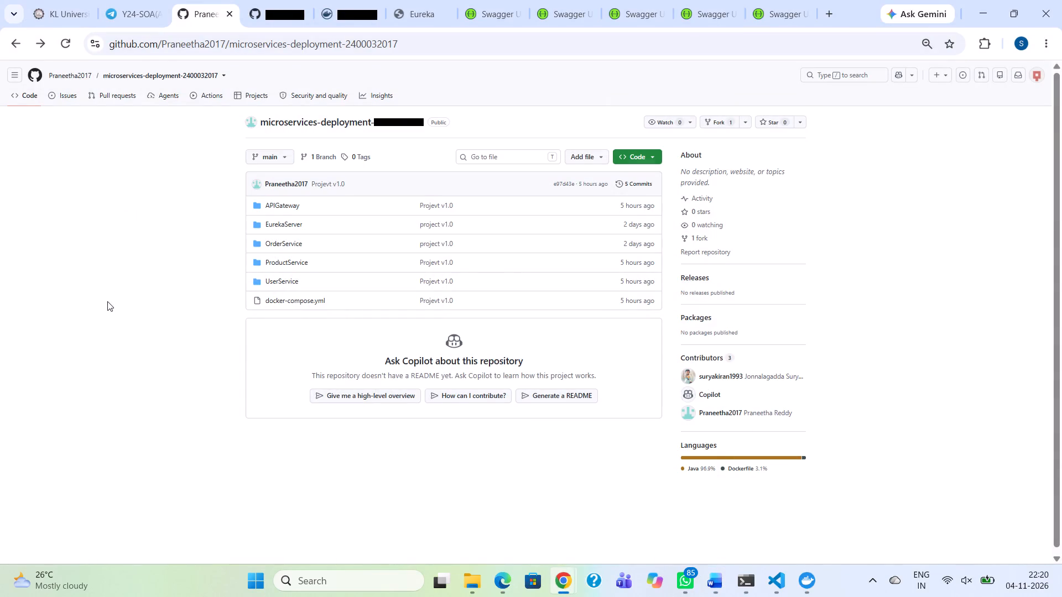
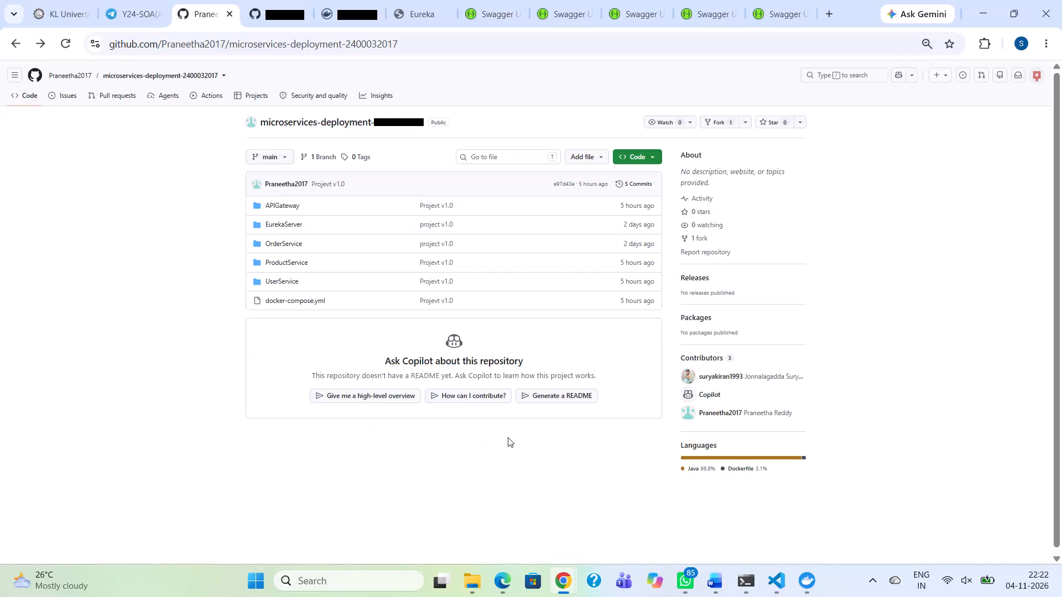
Switch to the reference MicroserviceDeployment.docx and examine its terminal screenshots for the Docker image build, git commit and git push.
{"action": "left_click", "coordinate": [789, 584]}
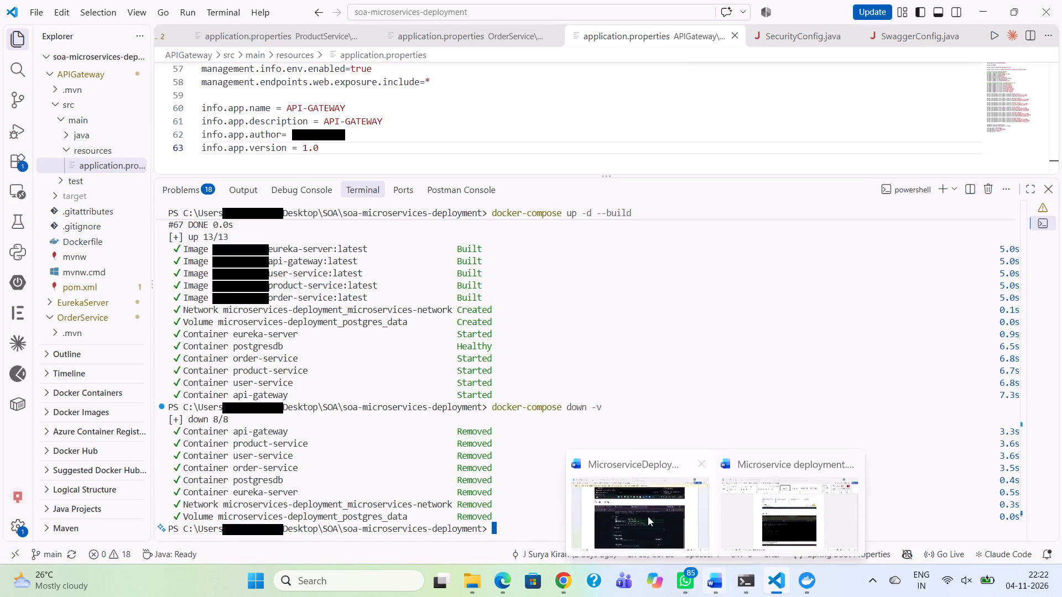
{"action": "left_click", "coordinate": [634, 513]}
{"action": "scroll", "coordinate": [528, 416], "scroll_direction": "down", "scroll_amount": 2}
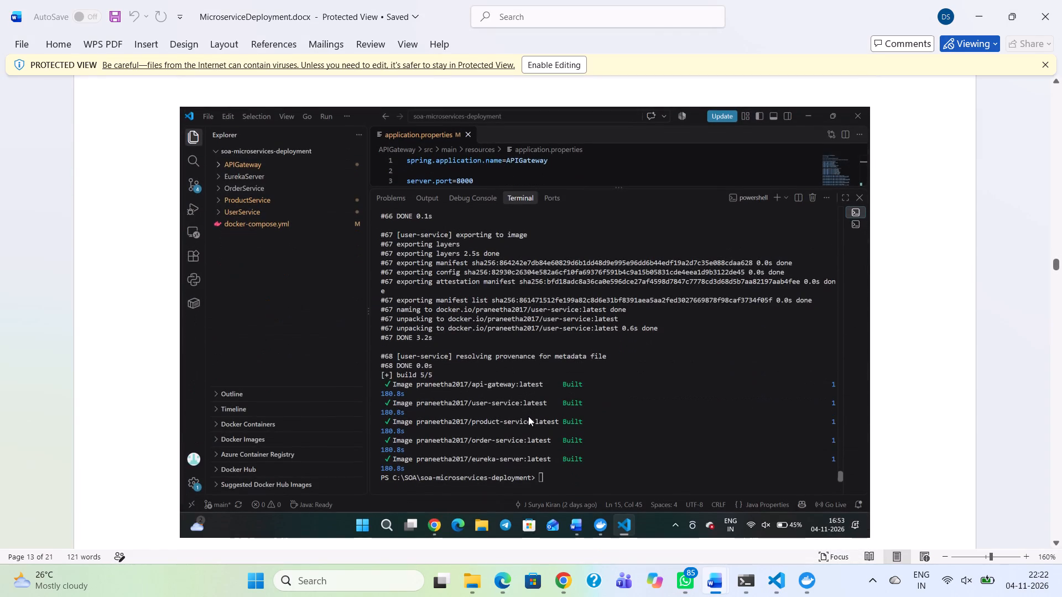
{"action": "scroll", "coordinate": [528, 416], "scroll_direction": "down", "scroll_amount": 5}
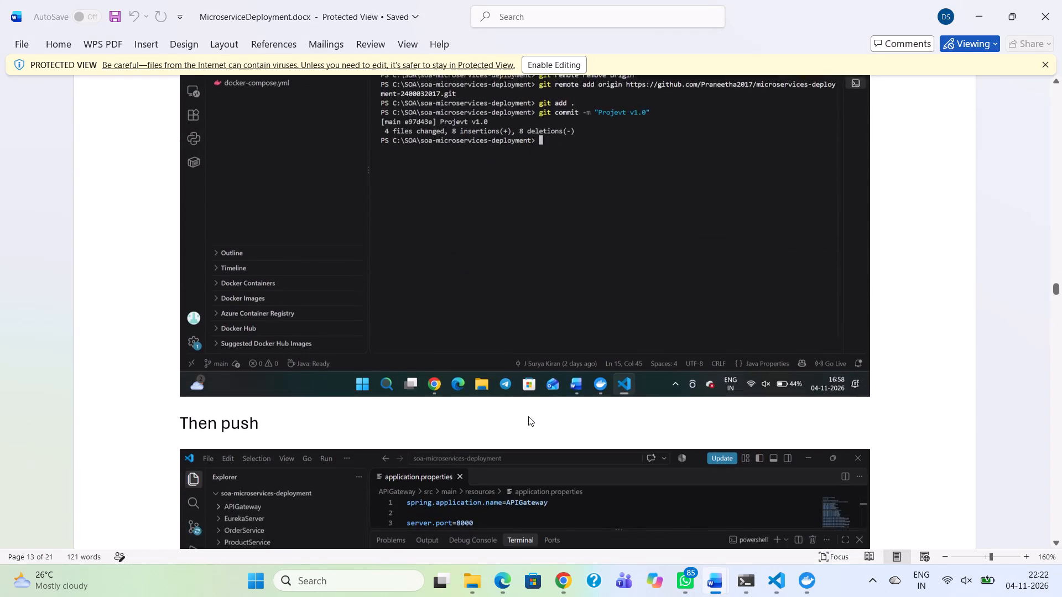
{"action": "scroll", "coordinate": [528, 416], "scroll_direction": "down", "scroll_amount": 2}
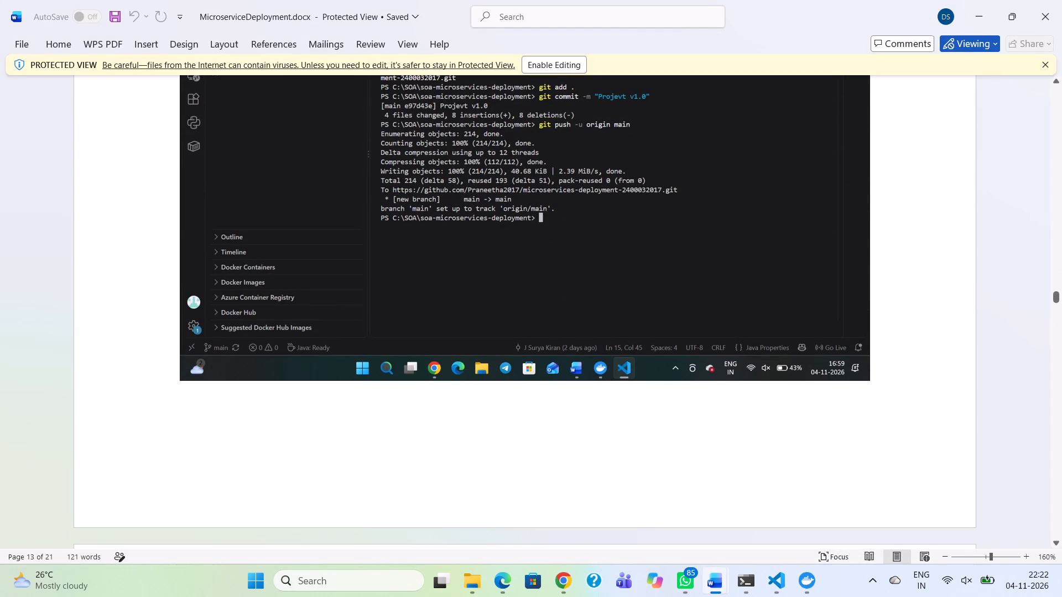
{"action": "scroll", "coordinate": [562, 512], "scroll_direction": "down", "scroll_amount": 6}
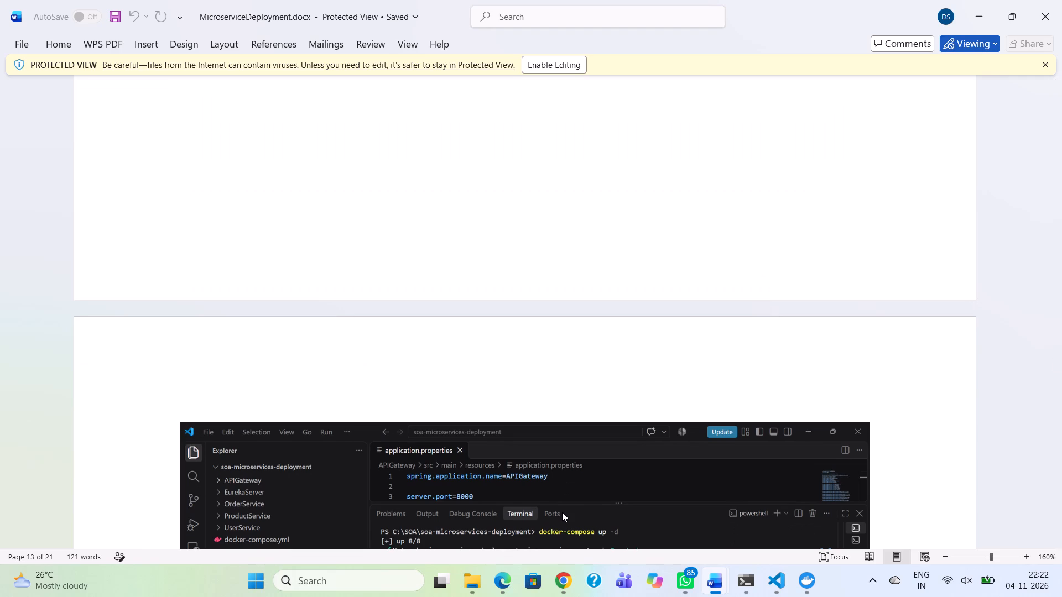
Look through the reference document from the docker-compose output and Swagger screenshots to the EC2 terminal screenshot under the Connect heading.
{"action": "scroll", "coordinate": [562, 512], "scroll_direction": "down", "scroll_amount": 2}
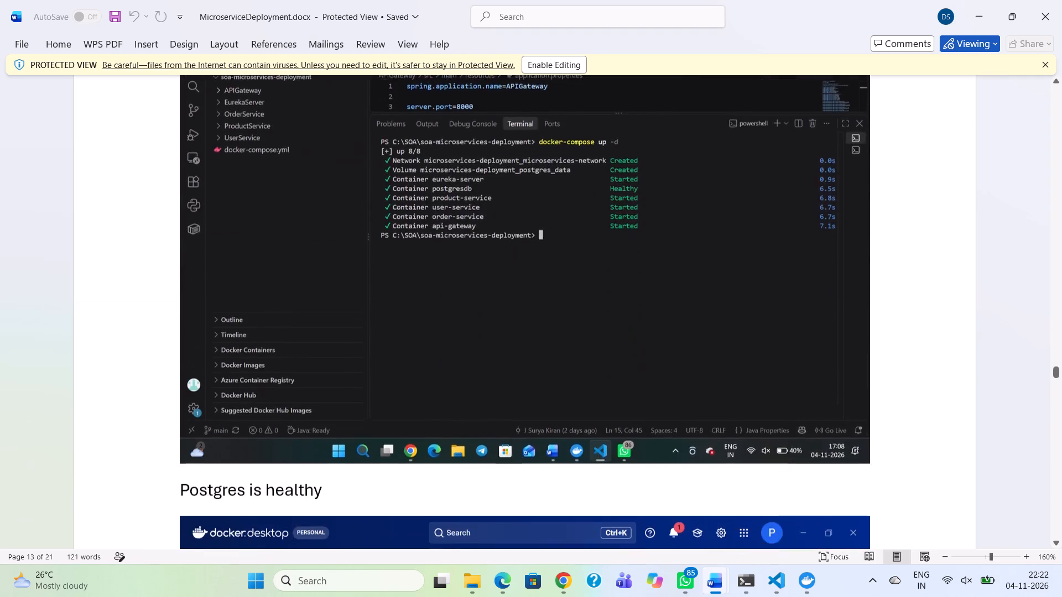
{"action": "scroll", "coordinate": [562, 512], "scroll_direction": "down", "scroll_amount": 5}
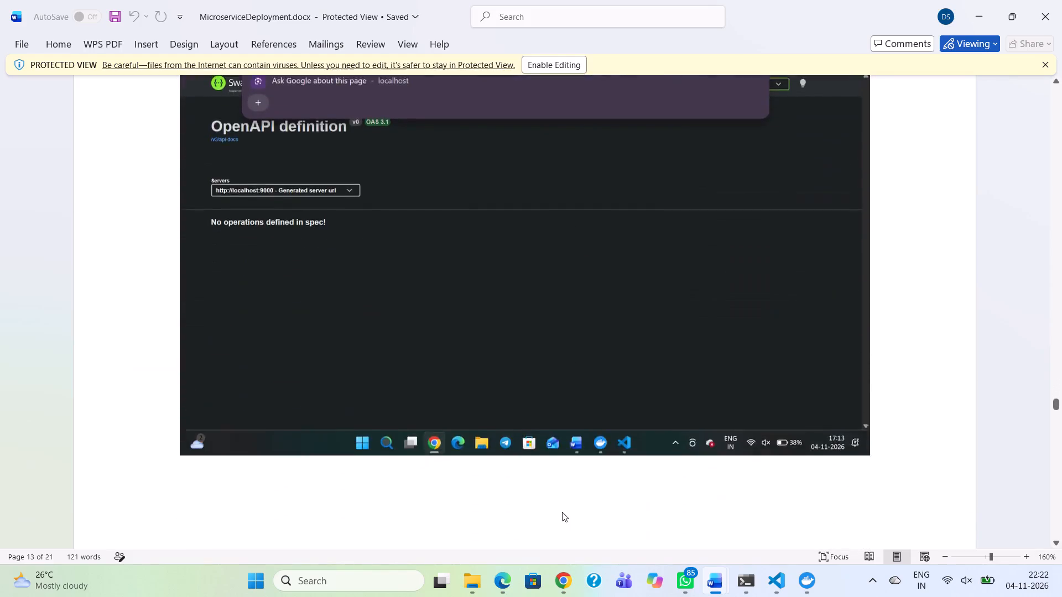
{"action": "scroll", "coordinate": [562, 512], "scroll_direction": "down", "scroll_amount": 5}
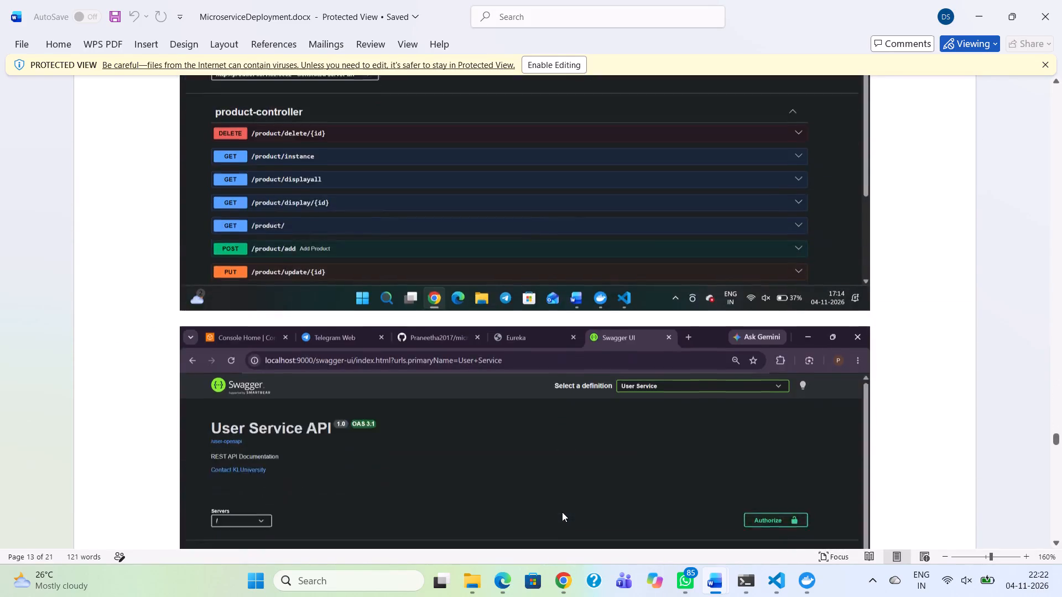
{"action": "scroll", "coordinate": [562, 512], "scroll_direction": "down", "scroll_amount": 5}
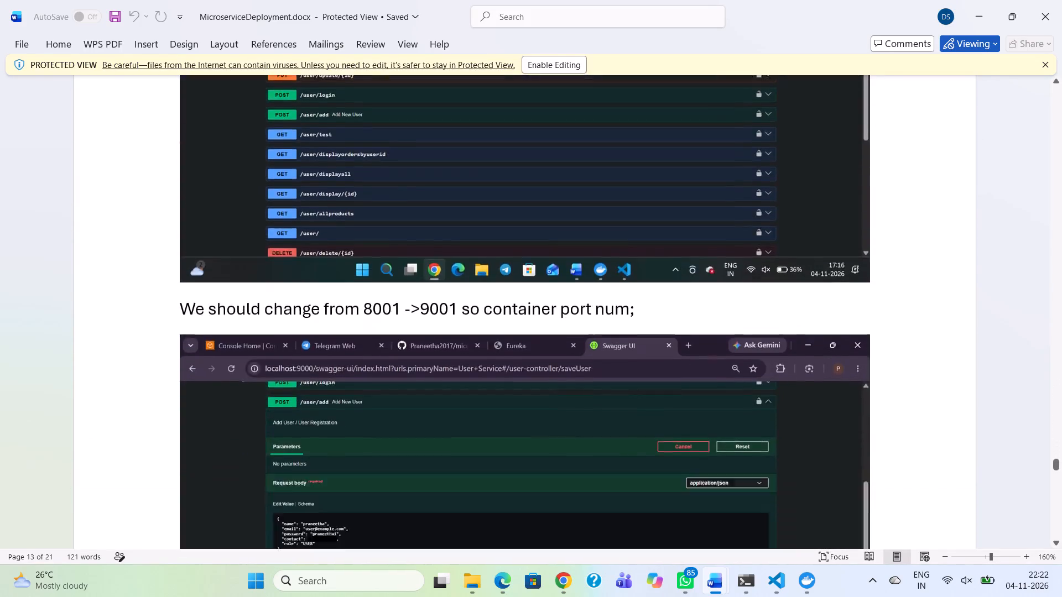
{"action": "scroll", "coordinate": [562, 512], "scroll_direction": "down", "scroll_amount": 3}
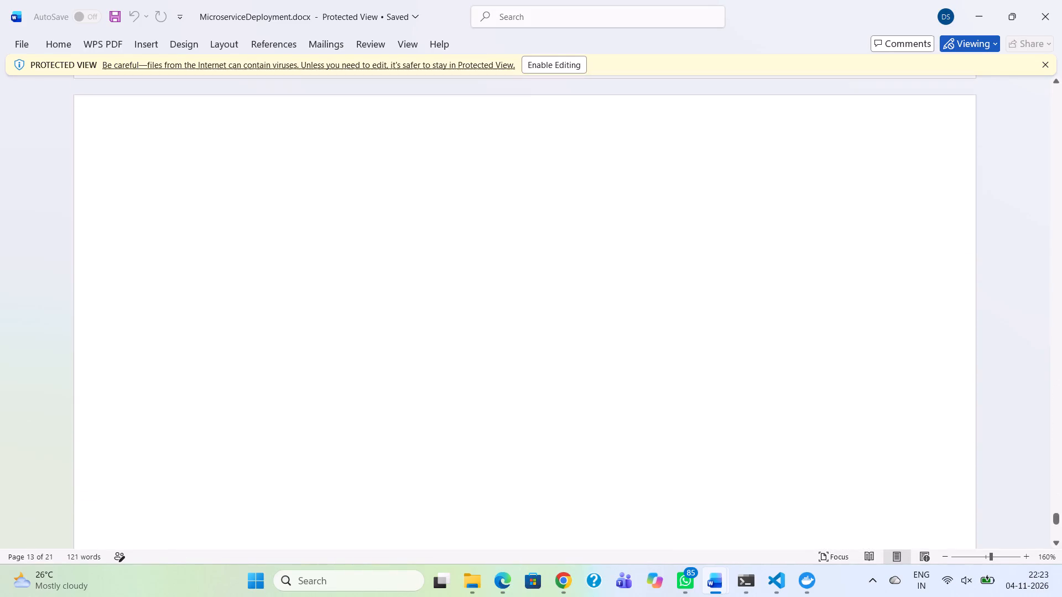
{"action": "scroll", "coordinate": [562, 512], "scroll_direction": "down", "scroll_amount": 3}
{"action": "scroll", "coordinate": [562, 512], "scroll_direction": "up", "scroll_amount": 5}
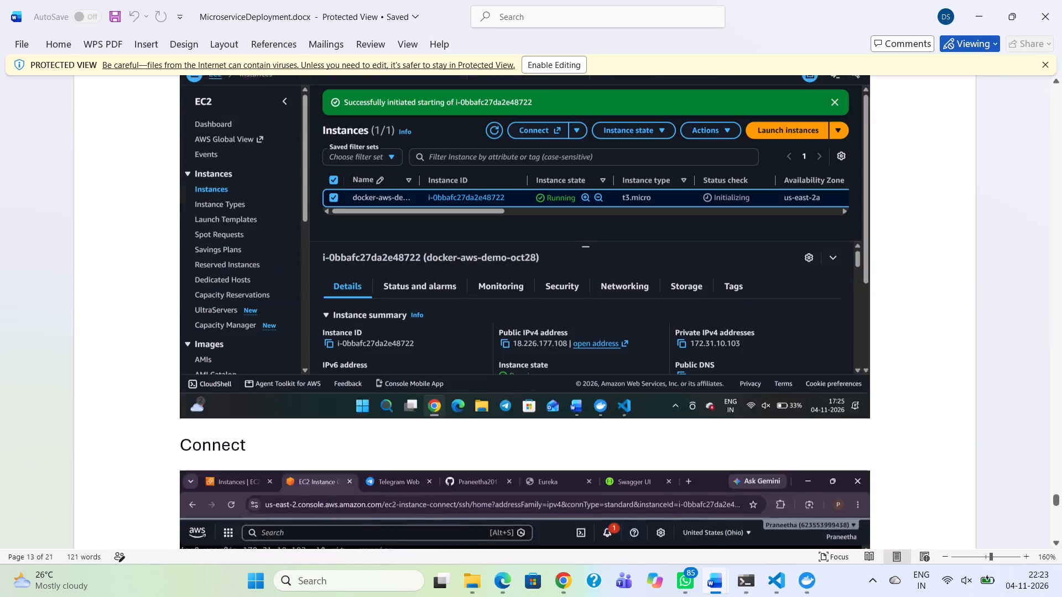
{"action": "scroll", "coordinate": [562, 512], "scroll_direction": "down", "scroll_amount": 2}
{"action": "right_click", "coordinate": [562, 512]}
{"action": "scroll", "coordinate": [562, 512], "scroll_direction": "up", "scroll_amount": 1}
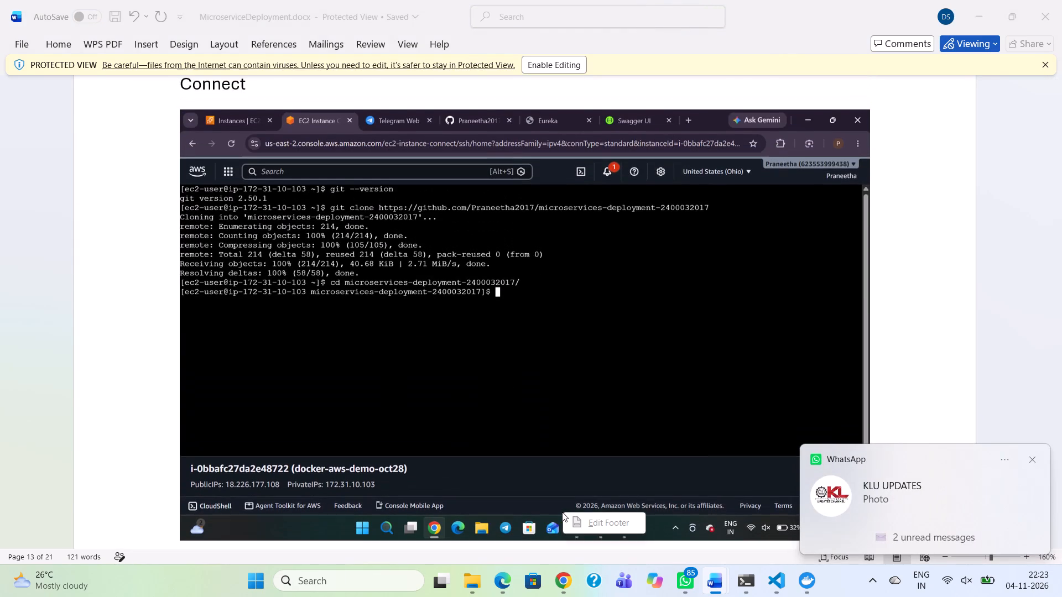
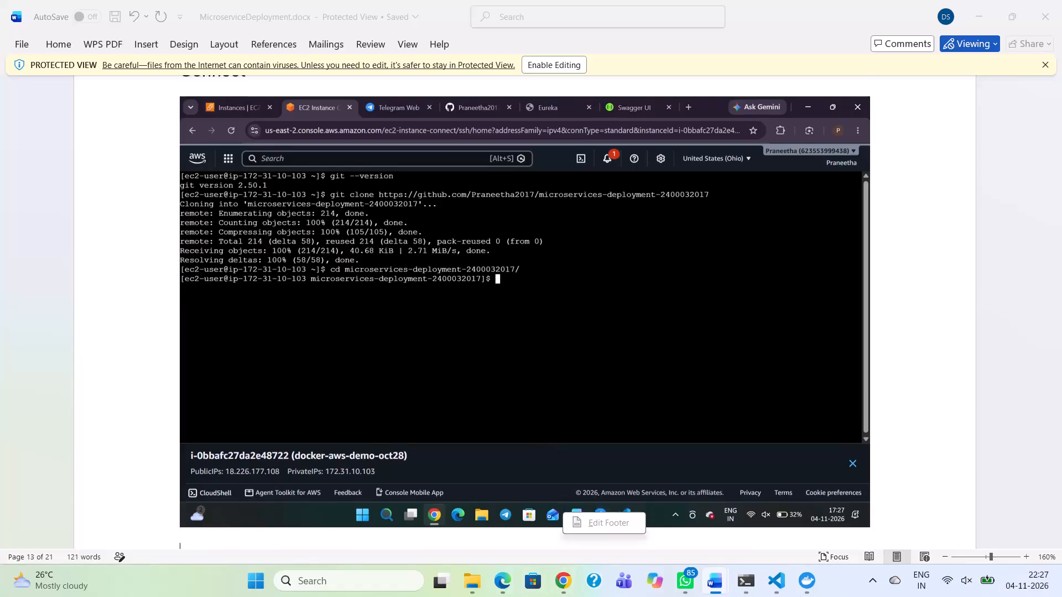
Review the EC2 terminal screenshot with the git clone commands under the Connect heading of the reference document.
{"action": "scroll", "coordinate": [543, 446], "scroll_direction": "down", "scroll_amount": 1}
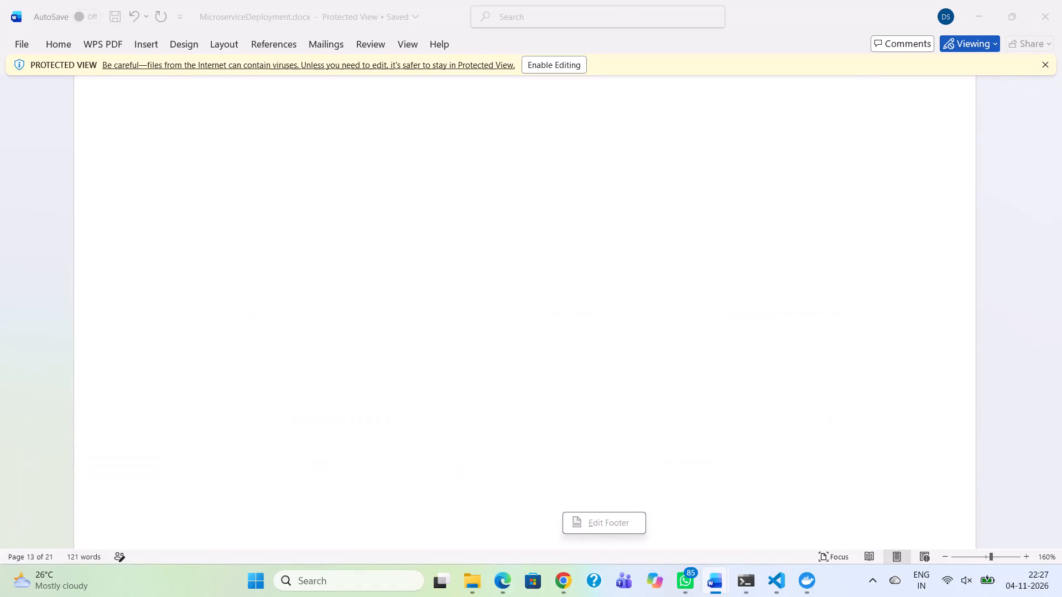
{"action": "scroll", "coordinate": [543, 446], "scroll_direction": "down", "scroll_amount": 2}
{"action": "scroll", "coordinate": [543, 446], "scroll_direction": "up", "scroll_amount": 5}
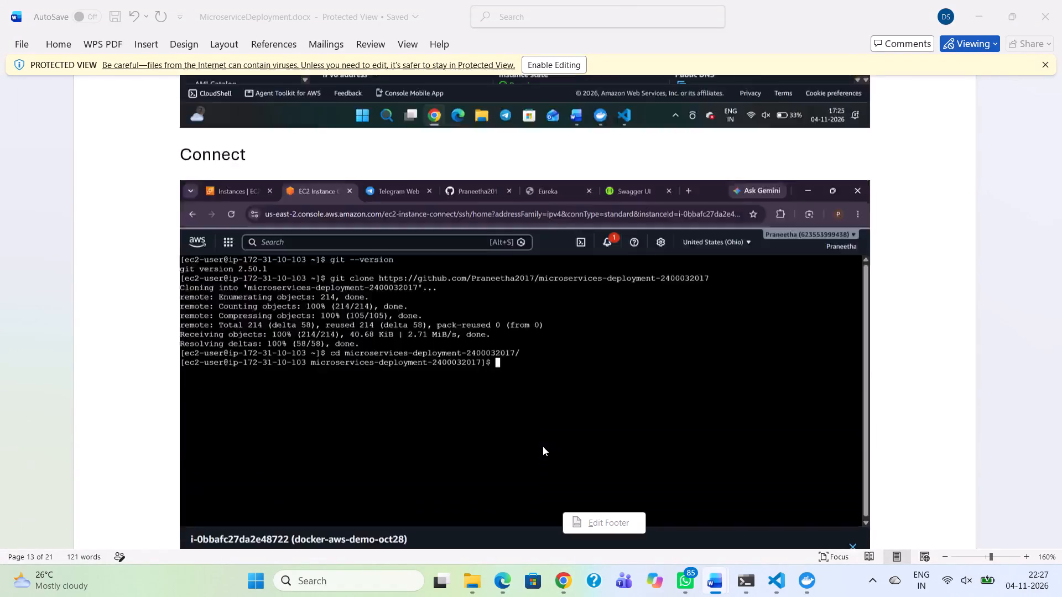
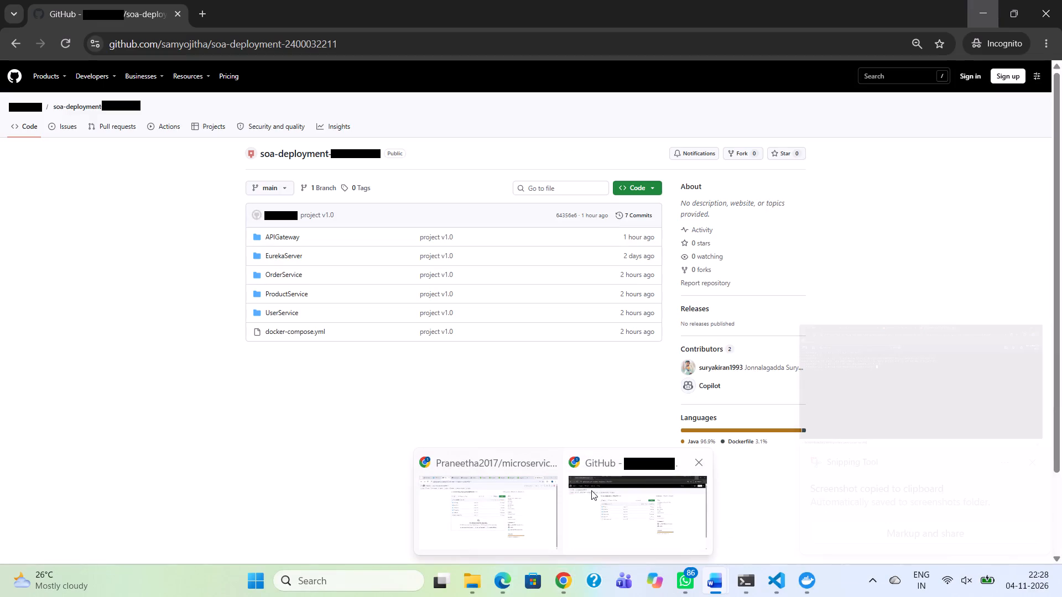
Switch to the Y24-SOA(A)-05 Telegram group in Chrome and examine the EC2 Stop instance and terminal screenshots shared in its General topic.
{"action": "left_click", "coordinate": [491, 505]}
{"action": "left_click", "coordinate": [137, 15]}
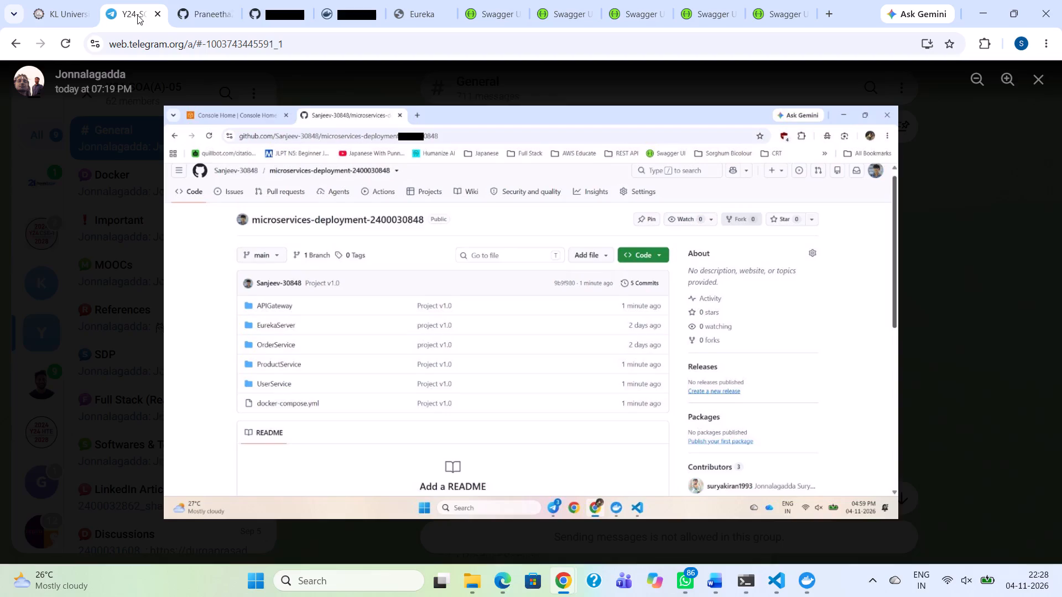
{"action": "left_click", "coordinate": [1040, 80]}
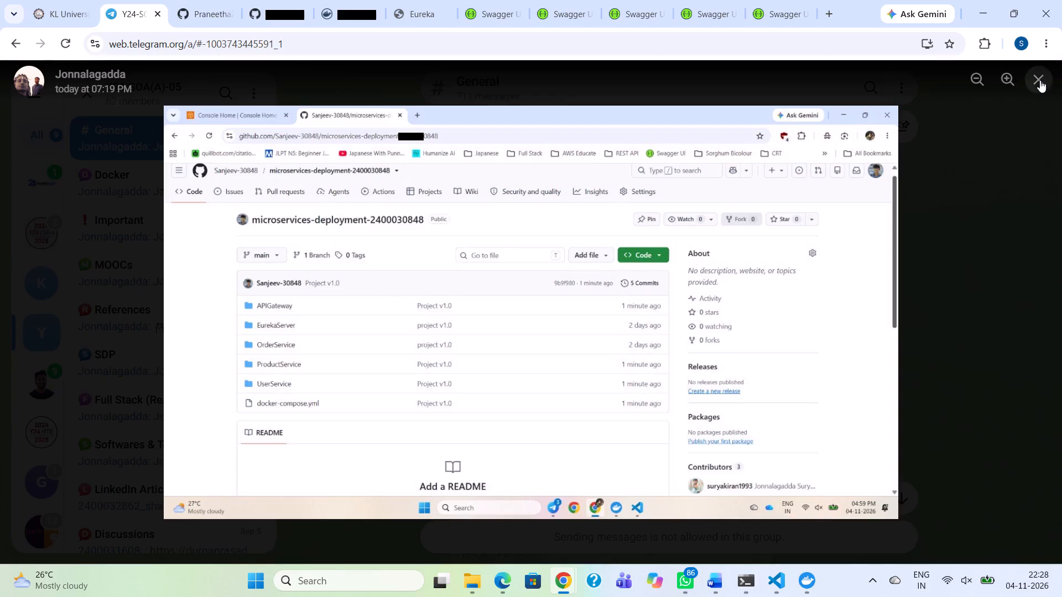
{"action": "scroll", "coordinate": [702, 338], "scroll_direction": "down", "scroll_amount": 8}
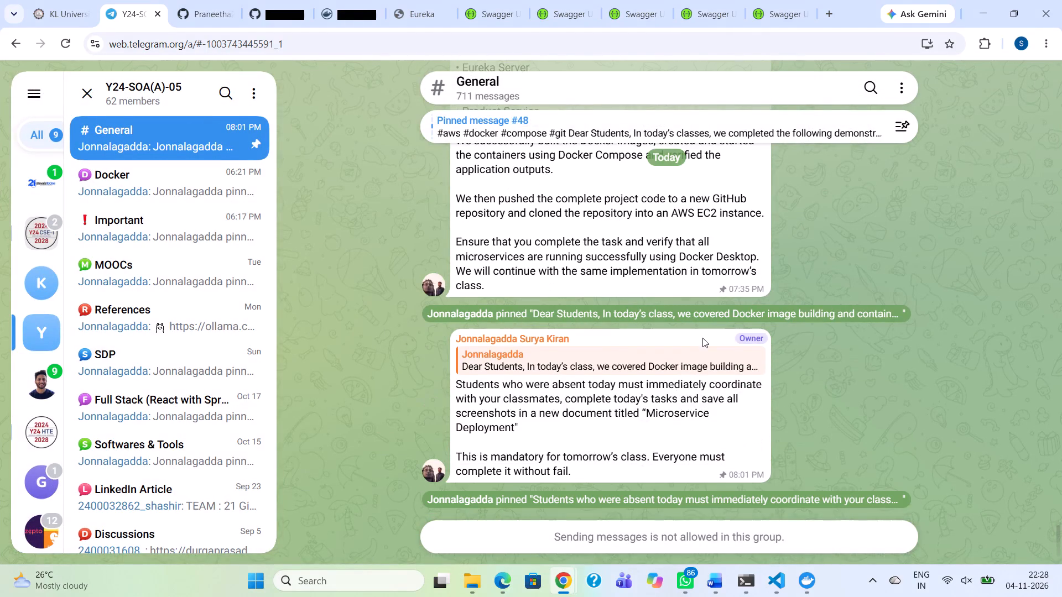
{"action": "left_click", "coordinate": [626, 363]}
{"action": "scroll", "coordinate": [626, 363], "scroll_direction": "up", "scroll_amount": 3}
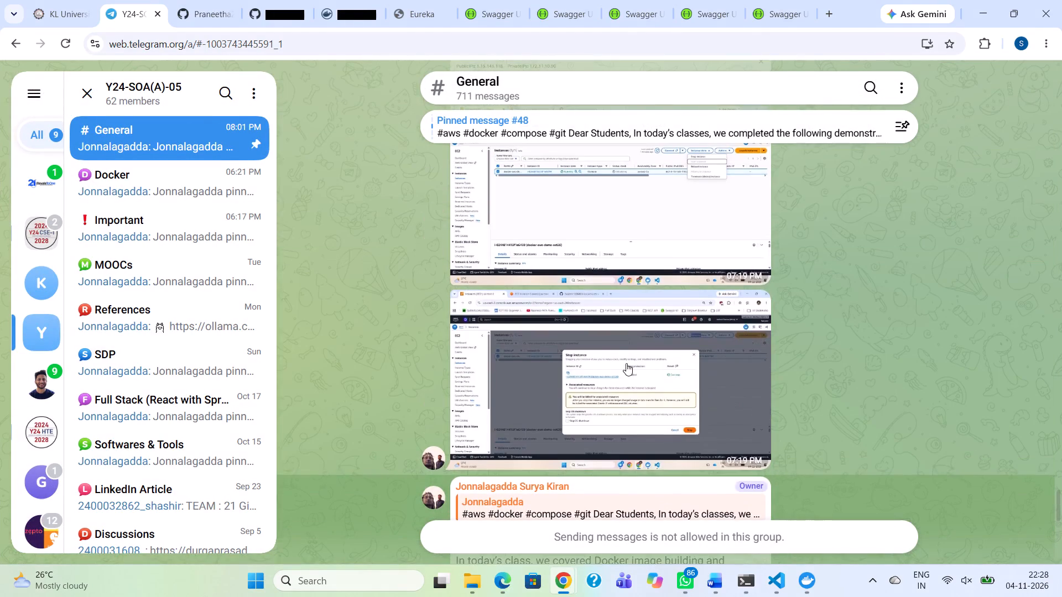
{"action": "left_click", "coordinate": [603, 382]}
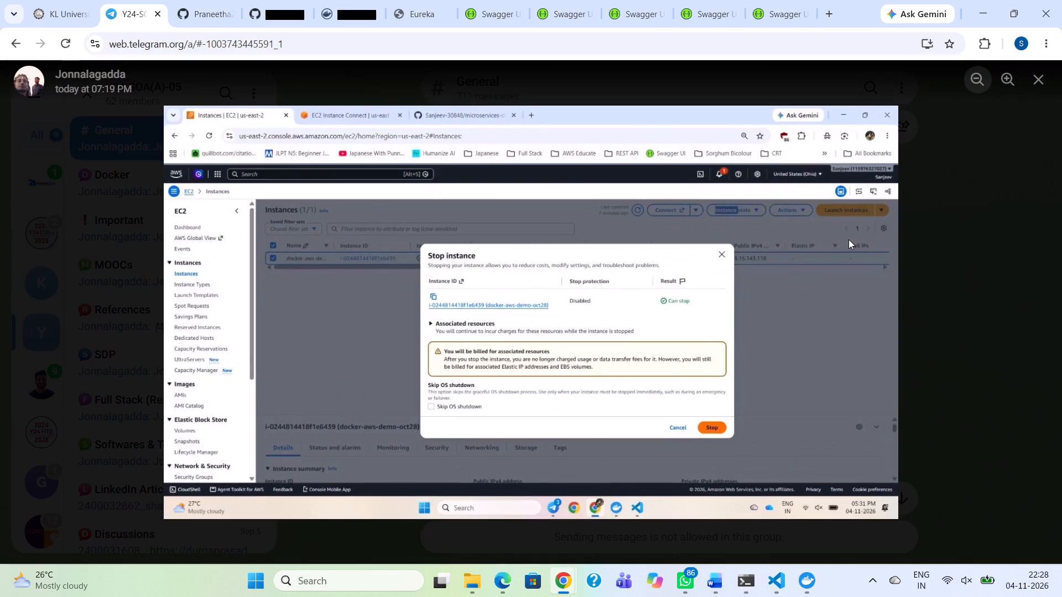
{"action": "left_click", "coordinate": [1043, 78]}
{"action": "scroll", "coordinate": [837, 203], "scroll_direction": "up", "scroll_amount": 1}
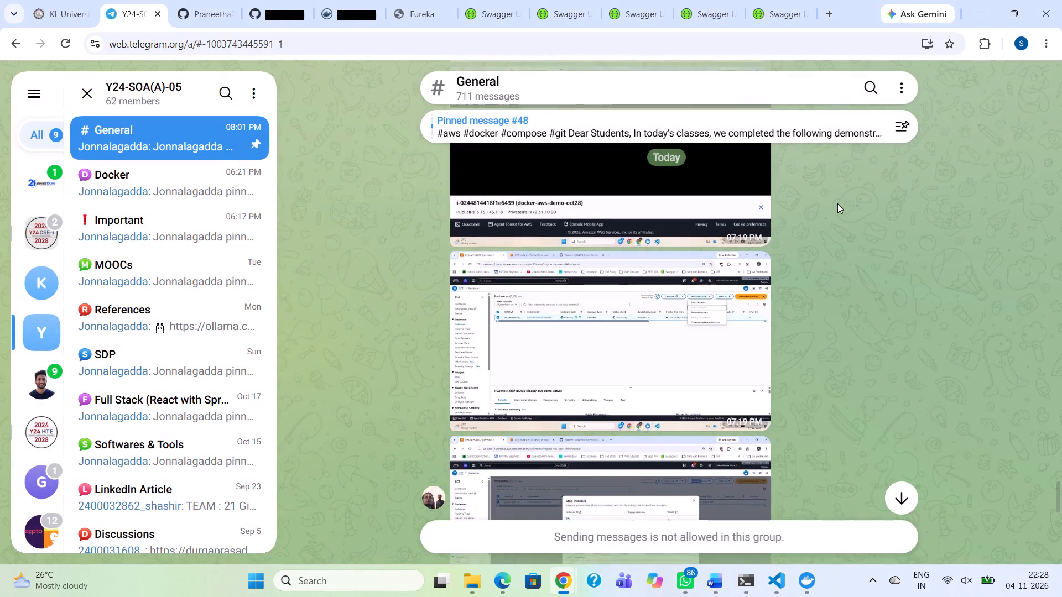
{"action": "scroll", "coordinate": [837, 203], "scroll_direction": "up", "scroll_amount": 2}
{"action": "left_click", "coordinate": [730, 234]}
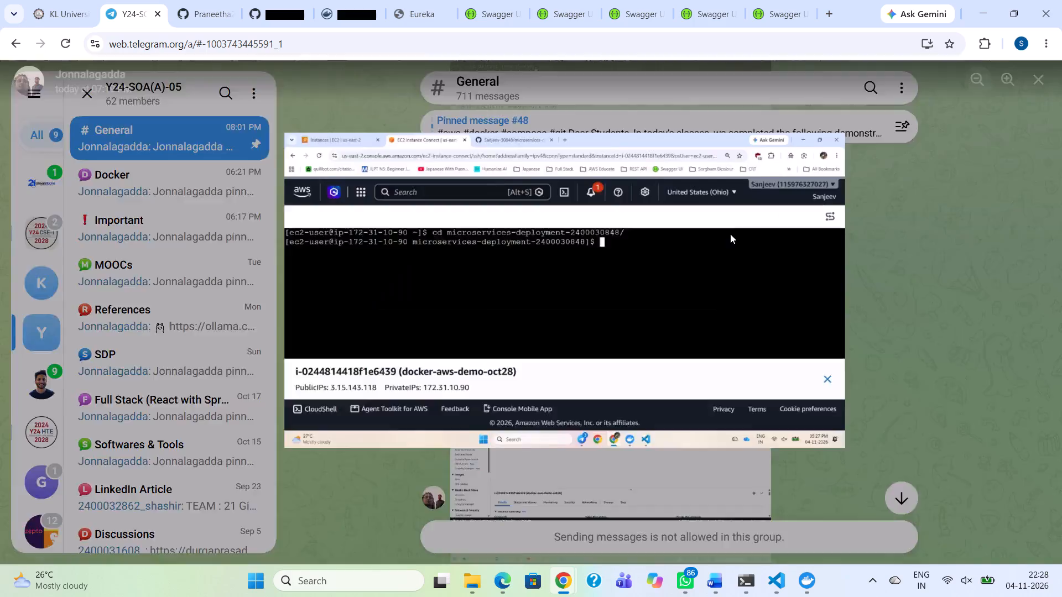
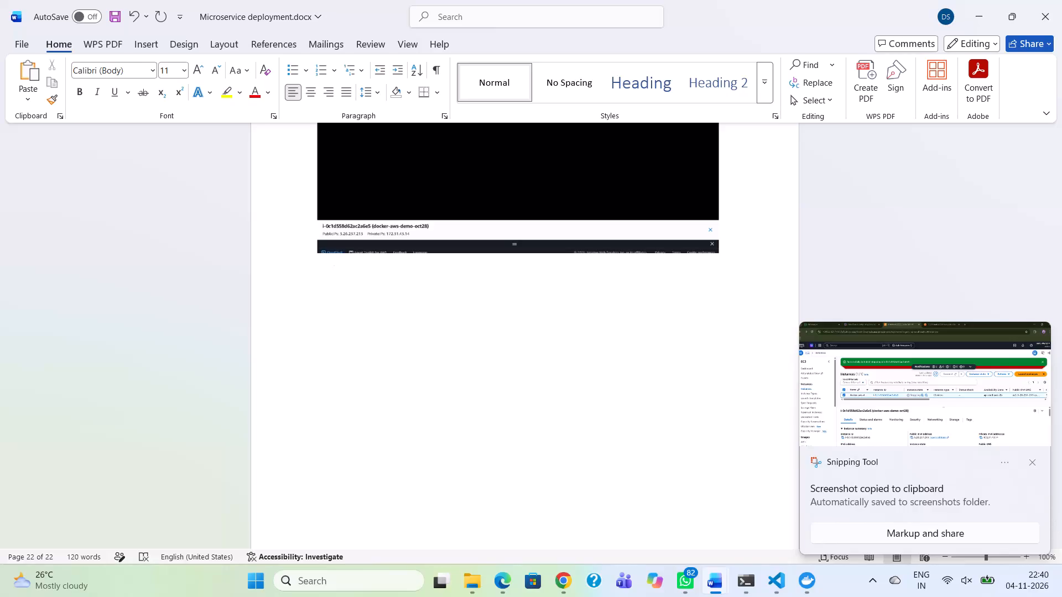
Paste the captured EC2 Instances page screenshot below the terminal screenshot at the end of Microservice deployment.docx.
{"action": "key", "text": "ctrl+v"}
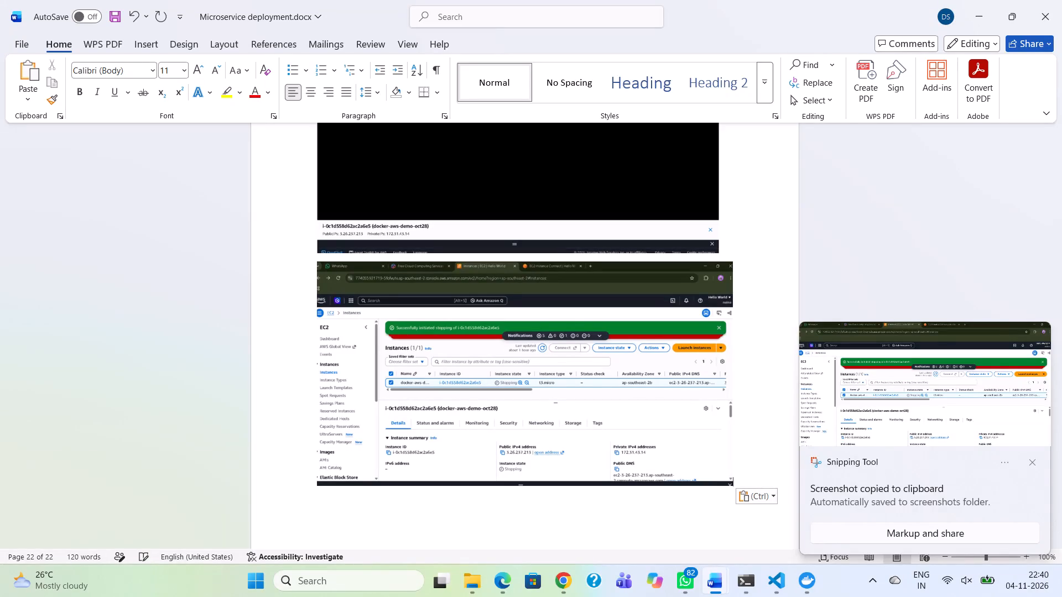
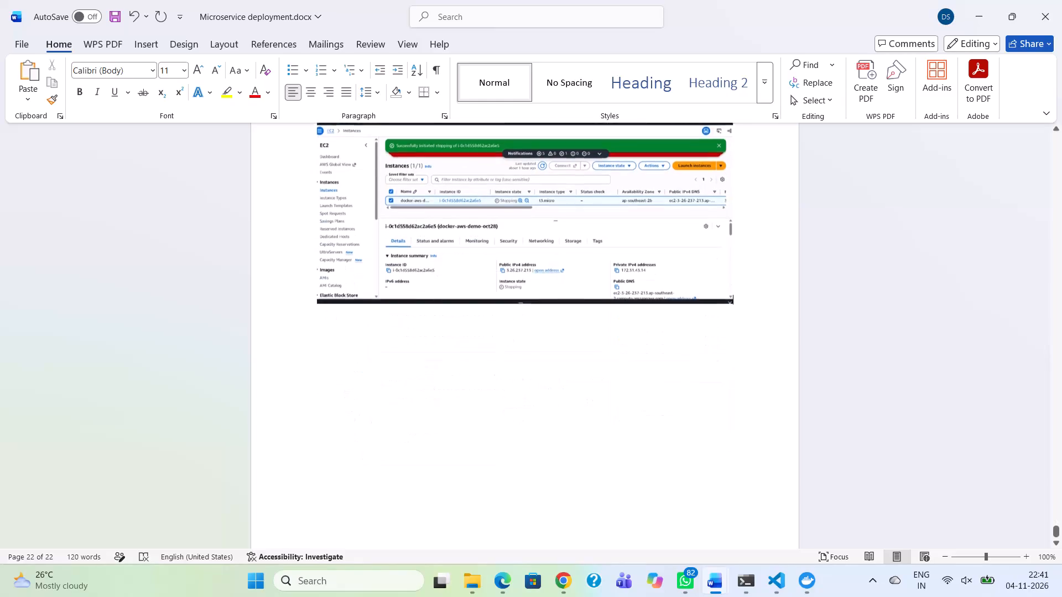
Close the Microservice deployment.docx document.
{"action": "left_click", "coordinate": [1042, 9]}
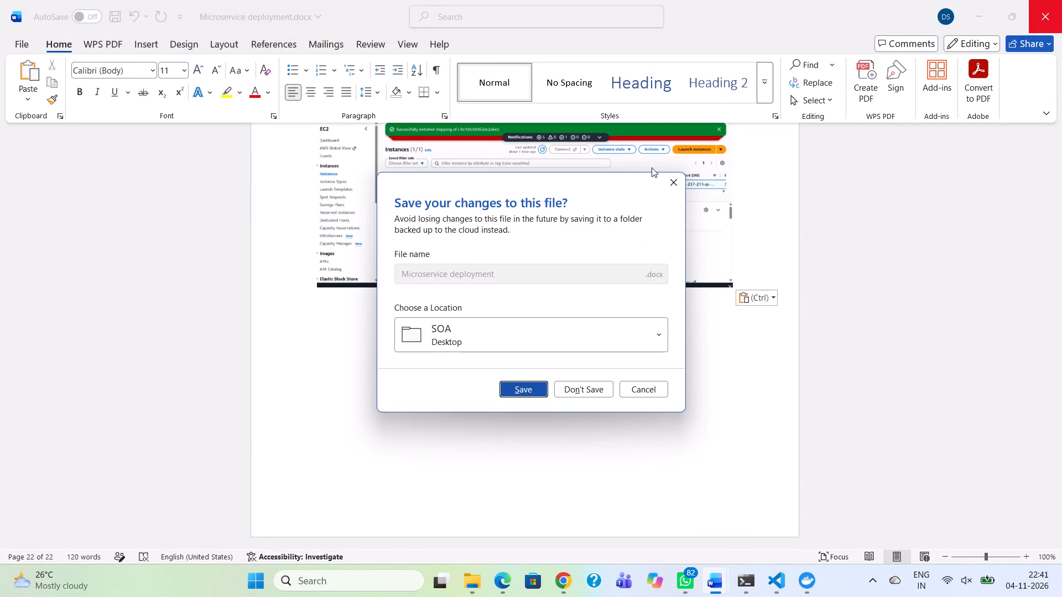
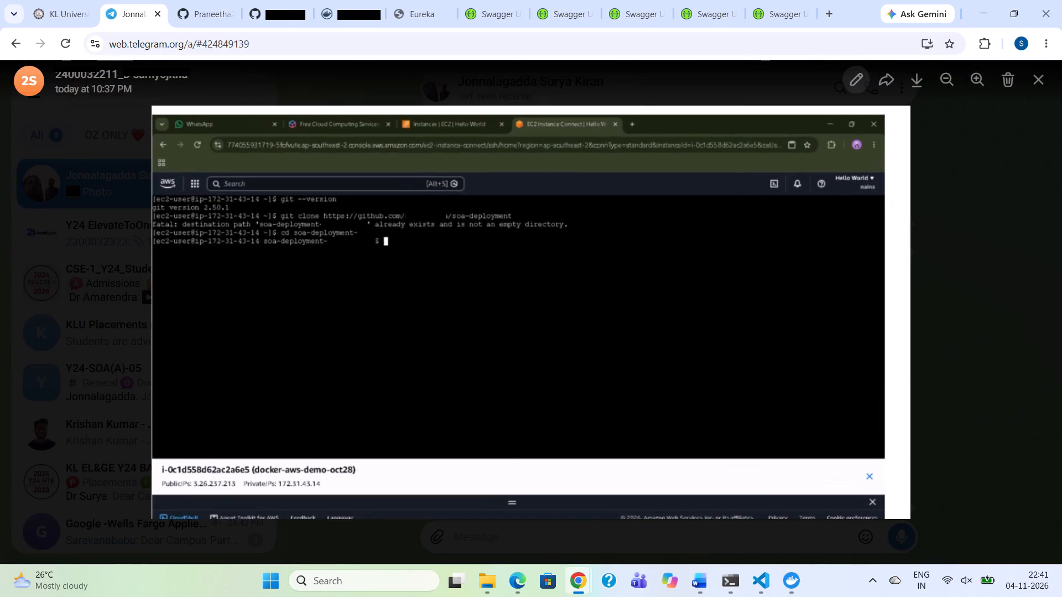
{"action": "left_click", "coordinate": [1037, 82]}
{"action": "scroll", "coordinate": [787, 256], "scroll_direction": "down", "scroll_amount": 1}
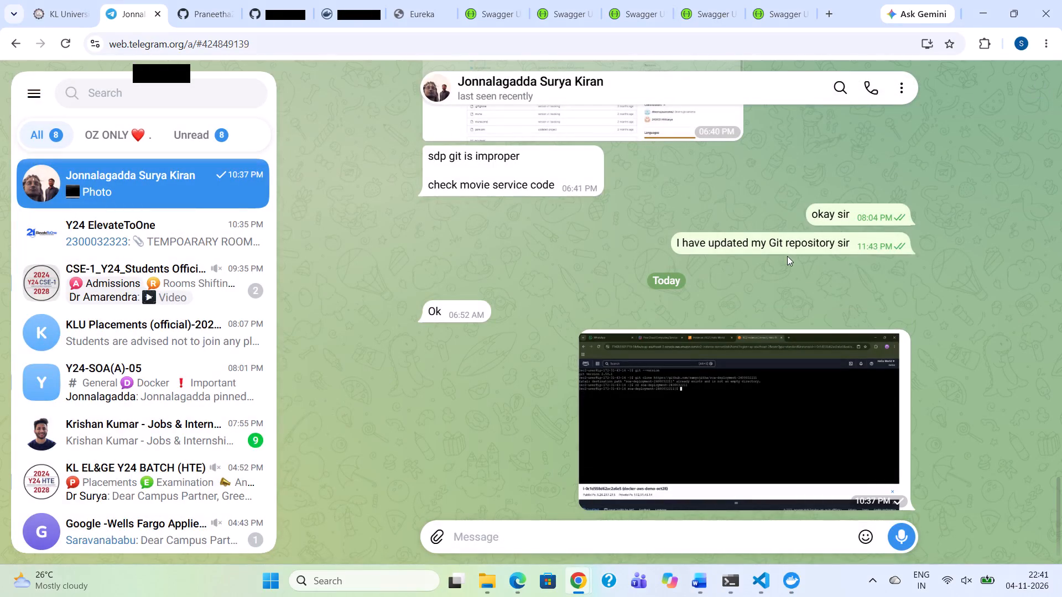
Close the Swagger UI browser tabs, starting with the User Service API page and continuing through the API gateway pages.
{"action": "left_click", "coordinate": [775, 11]}
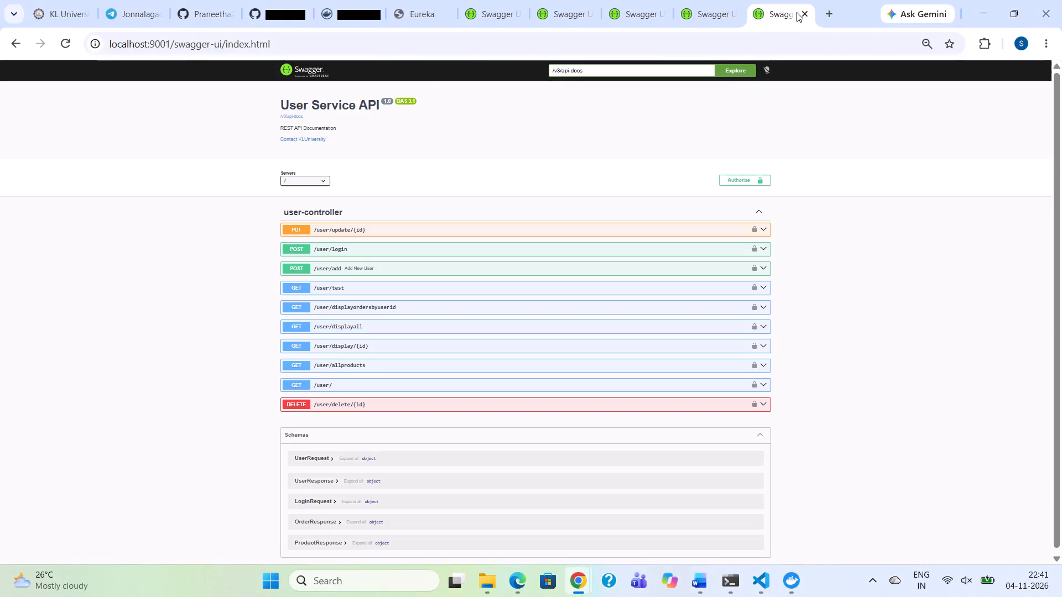
{"action": "left_click", "coordinate": [808, 14]}
{"action": "left_click", "coordinate": [808, 14]}
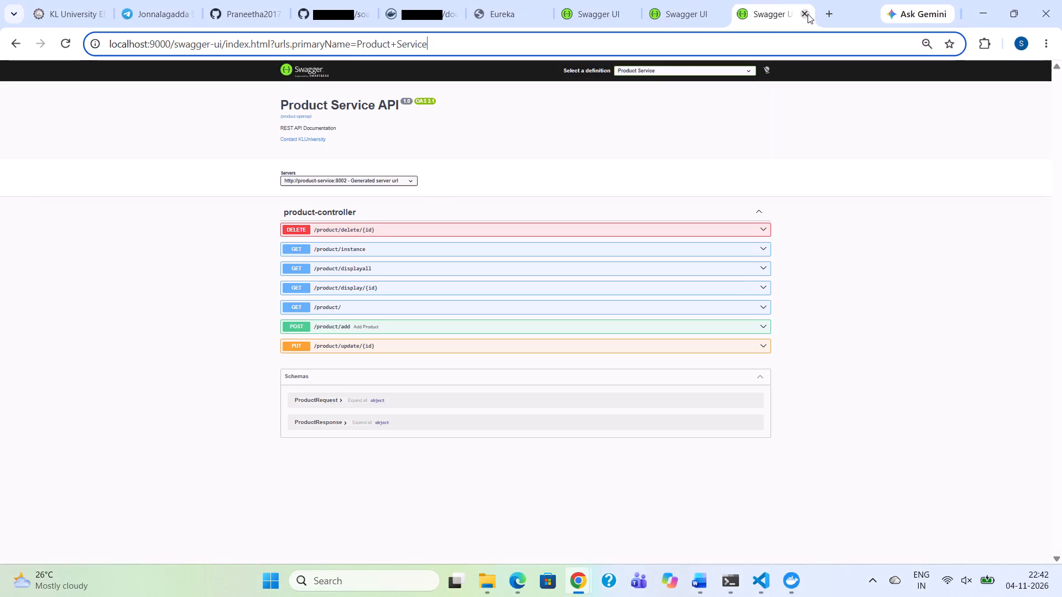
{"action": "left_click", "coordinate": [808, 14]}
{"action": "left_click", "coordinate": [808, 14]}
{"action": "left_click", "coordinate": [808, 14]}
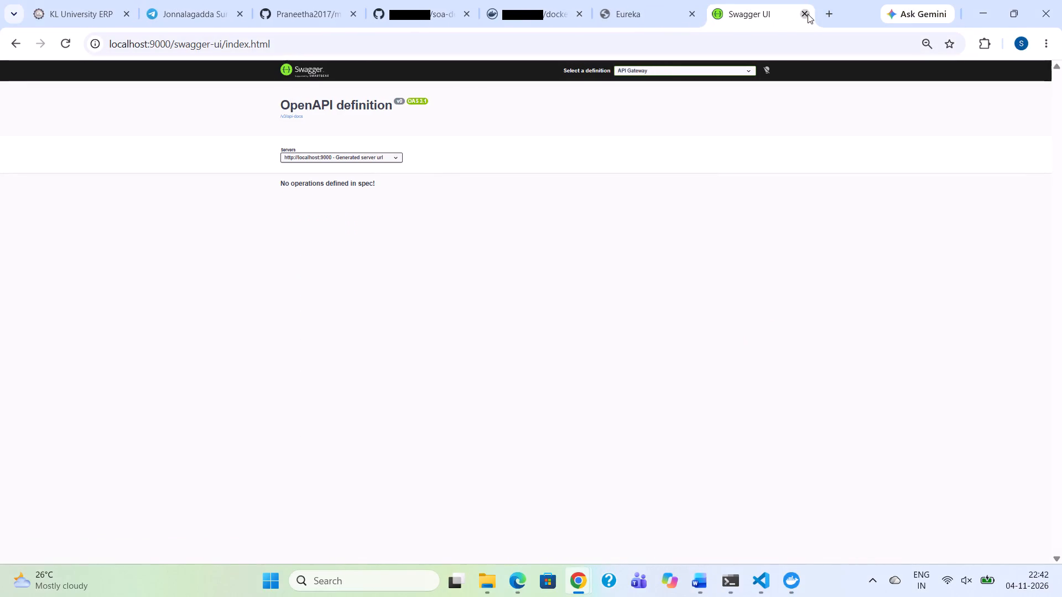
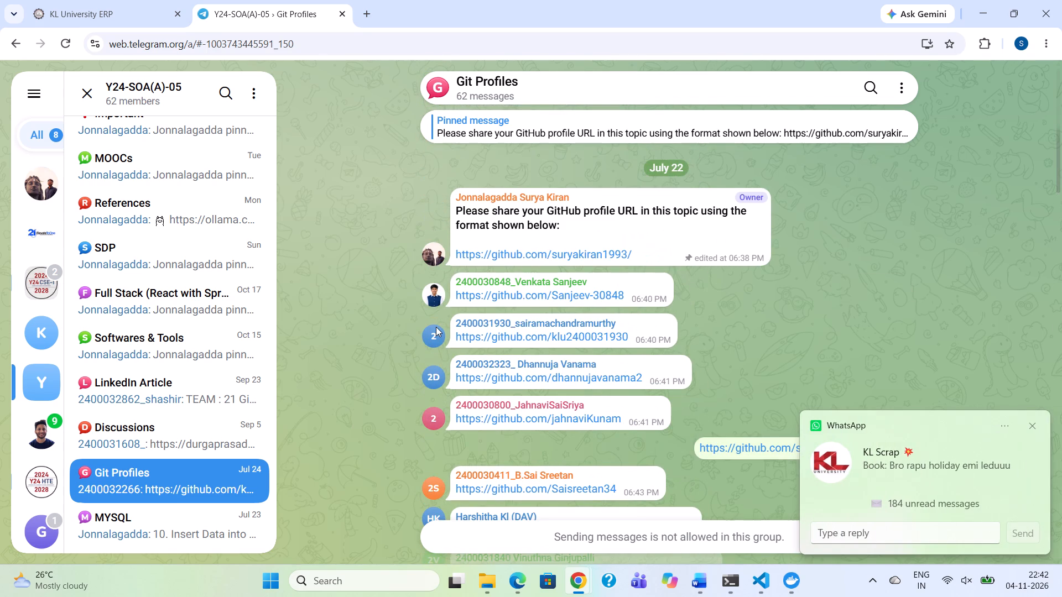
{"action": "scroll", "coordinate": [436, 327], "scroll_direction": "down", "scroll_amount": 2}
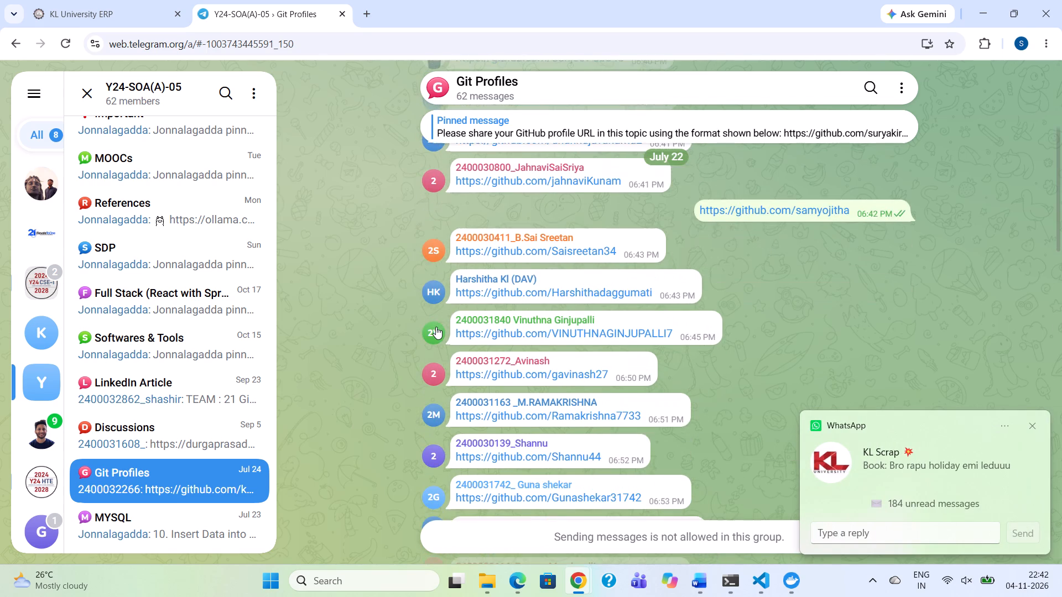
{"action": "scroll", "coordinate": [436, 327], "scroll_direction": "down", "scroll_amount": 4}
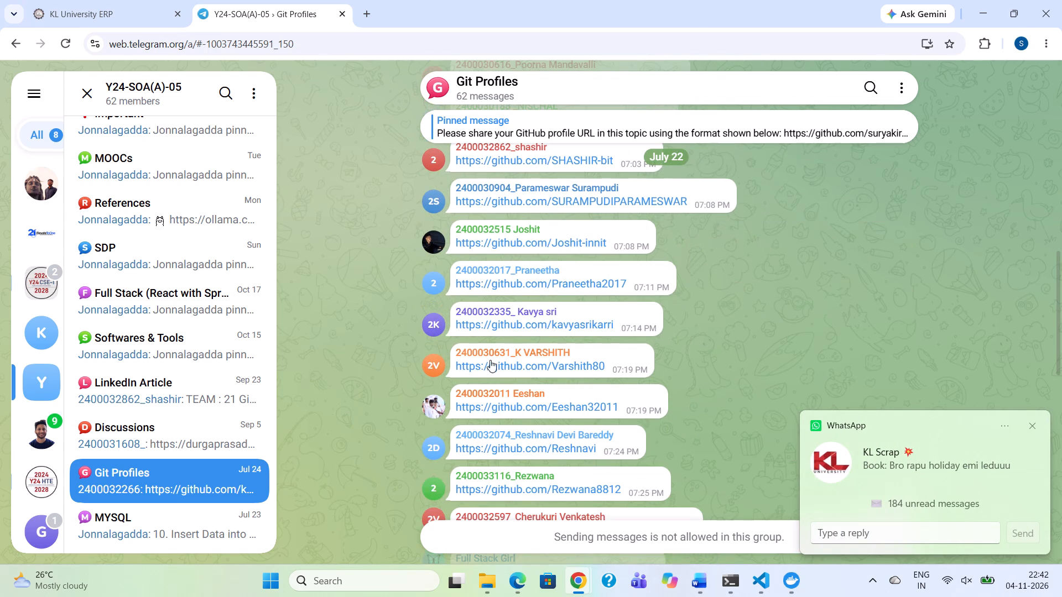
{"action": "left_click", "coordinate": [532, 406]}
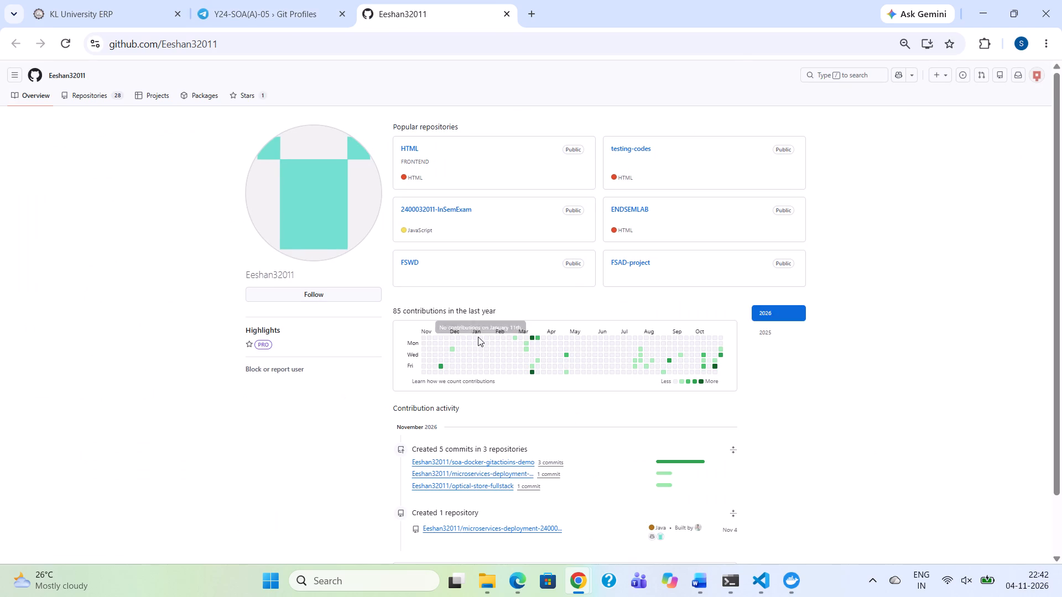
Open the microservices-deployment repository from the profile's November 2026 contribution activity.
{"action": "scroll", "coordinate": [478, 337], "scroll_direction": "down", "scroll_amount": 1}
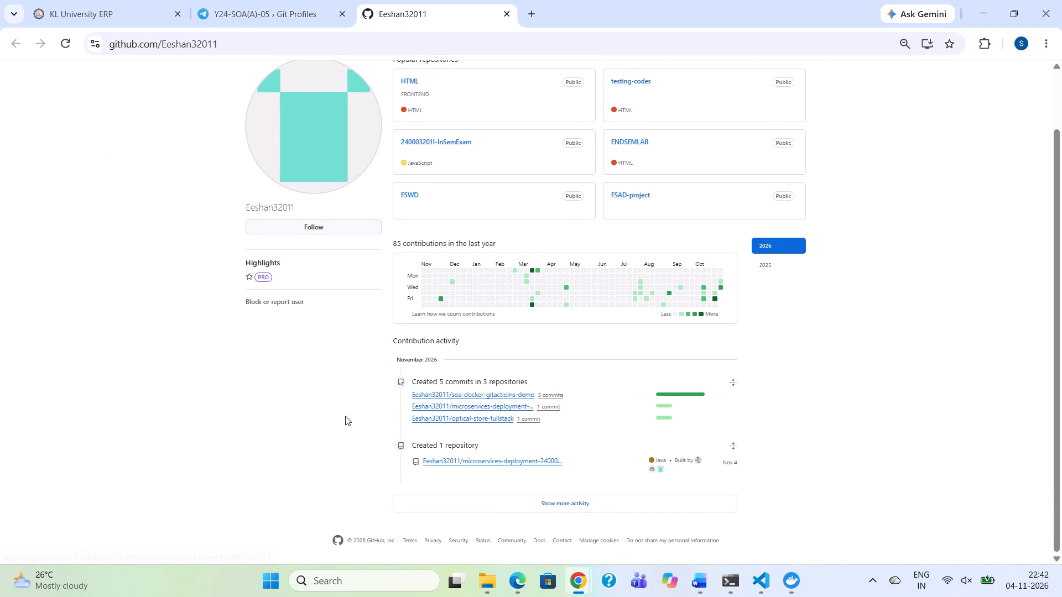
{"action": "left_click", "coordinate": [492, 406]}
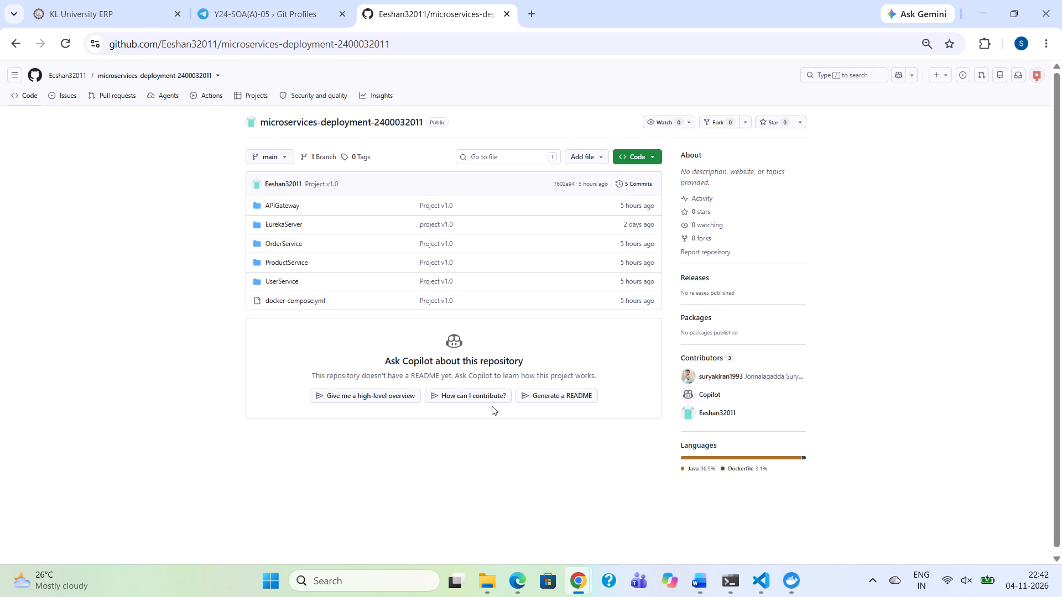
Open ProductService's application.properties in src/main/resources and examine its database and Eureka configuration.
{"action": "left_click", "coordinate": [285, 260]}
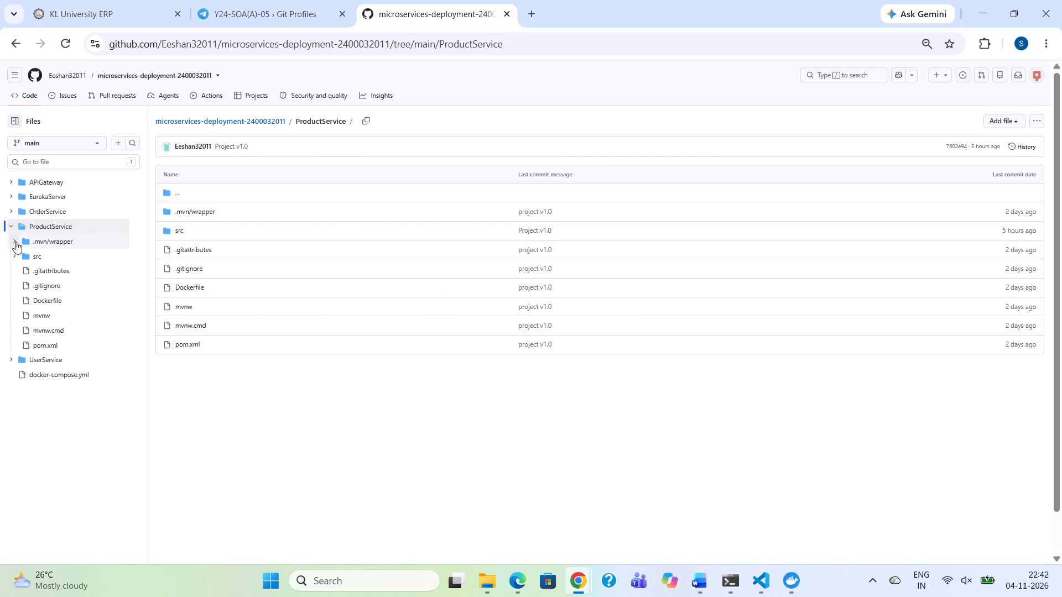
{"action": "left_click", "coordinate": [13, 255]}
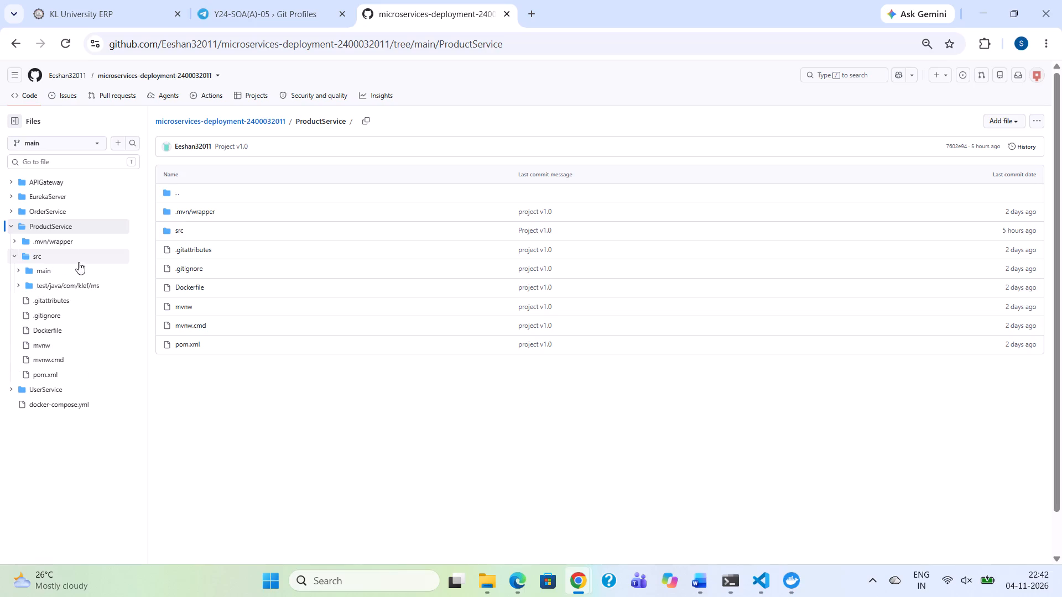
{"action": "left_click", "coordinate": [18, 271]}
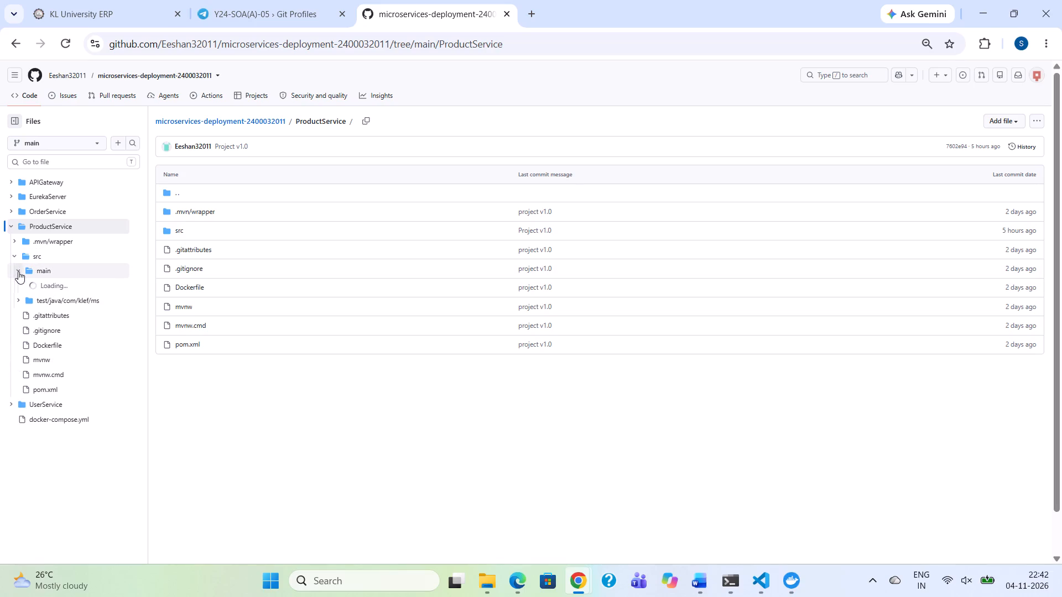
{"action": "left_click", "coordinate": [21, 297]}
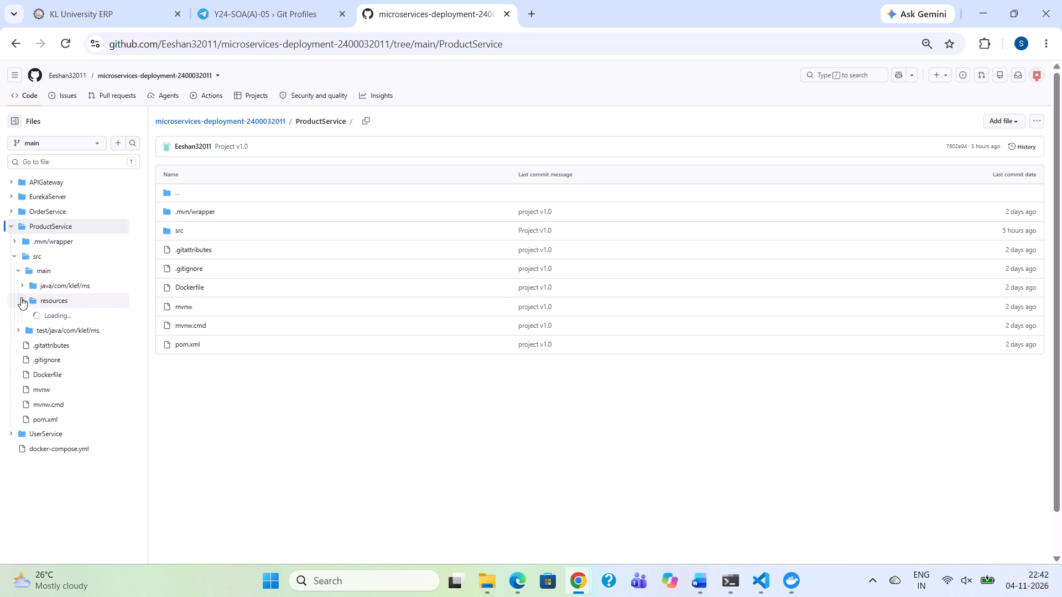
{"action": "left_click", "coordinate": [51, 313]}
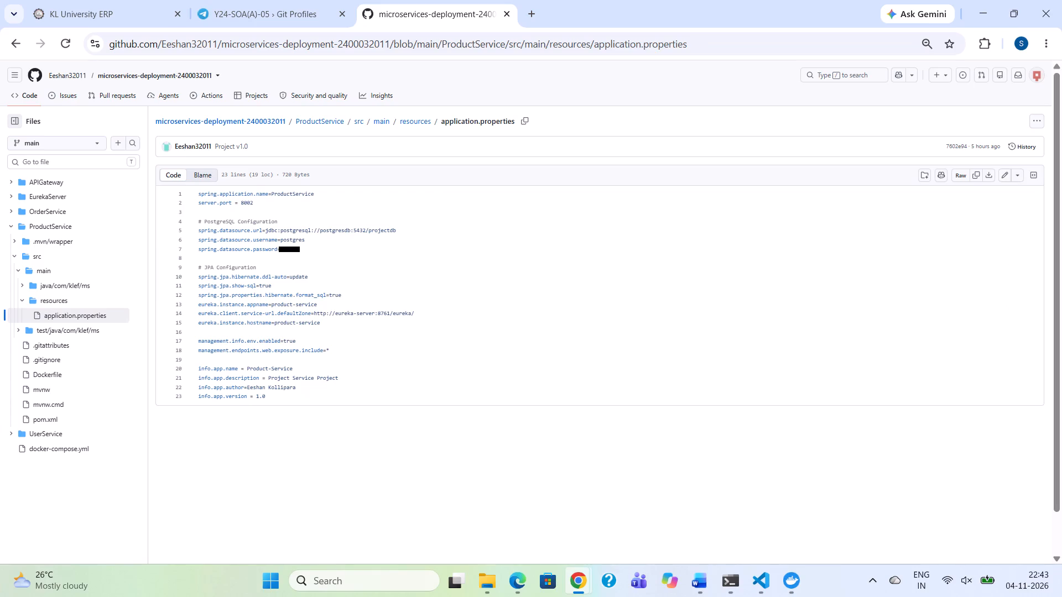
Open UserService's application.properties in src/main/resources and examine its configuration through to the JWT section.
{"action": "left_click", "coordinate": [14, 436]}
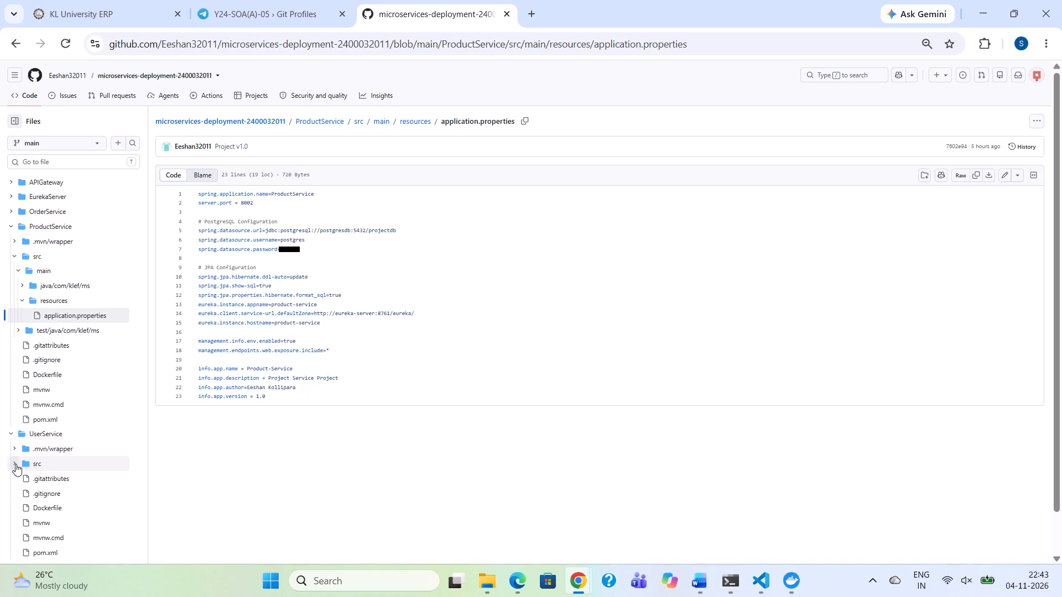
{"action": "left_click", "coordinate": [15, 464]}
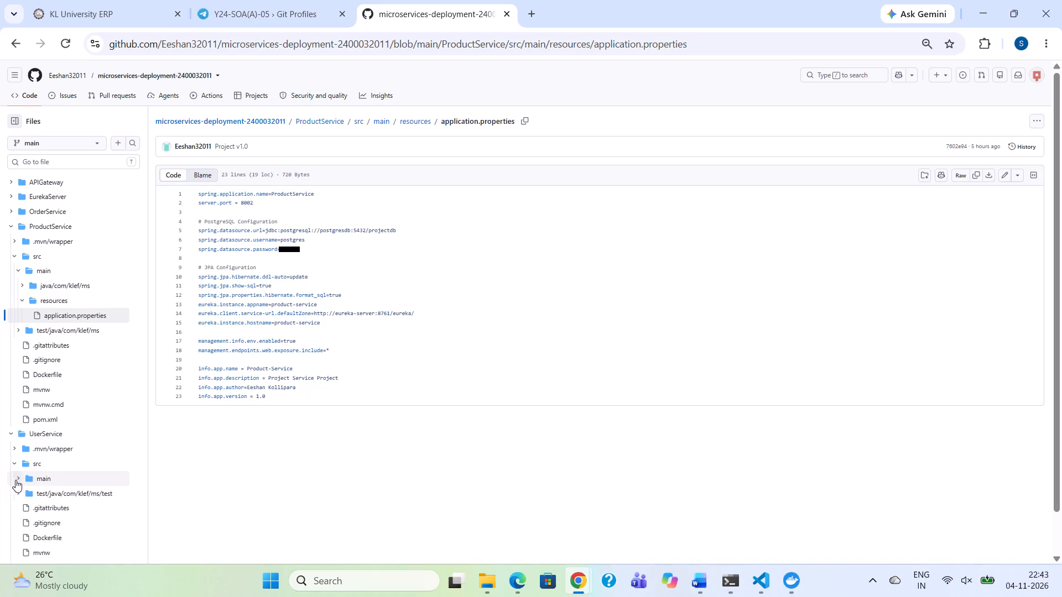
{"action": "left_click", "coordinate": [17, 480]}
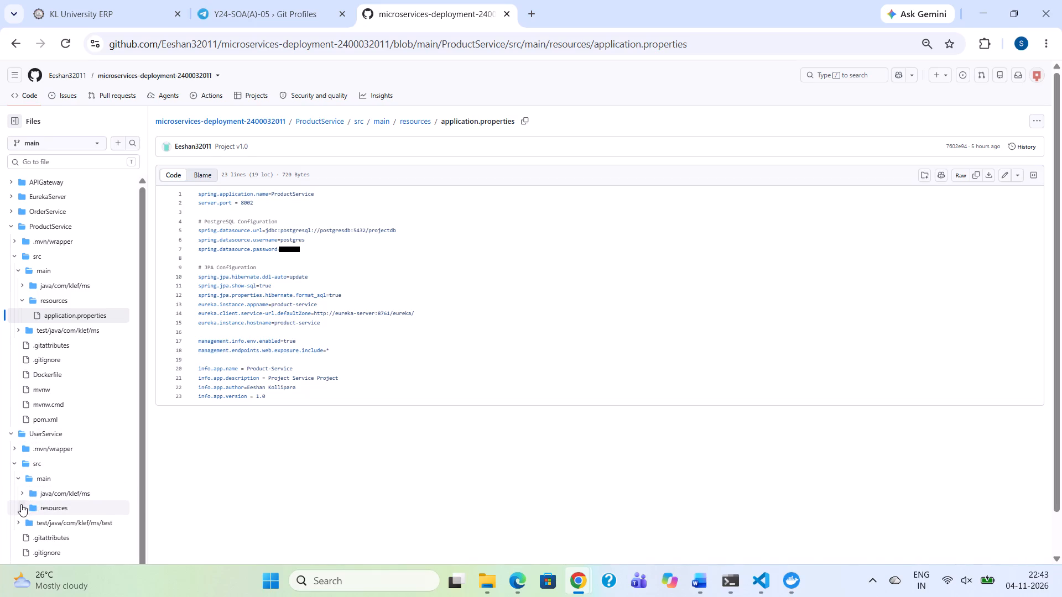
{"action": "left_click", "coordinate": [21, 504]}
{"action": "left_click", "coordinate": [65, 521]}
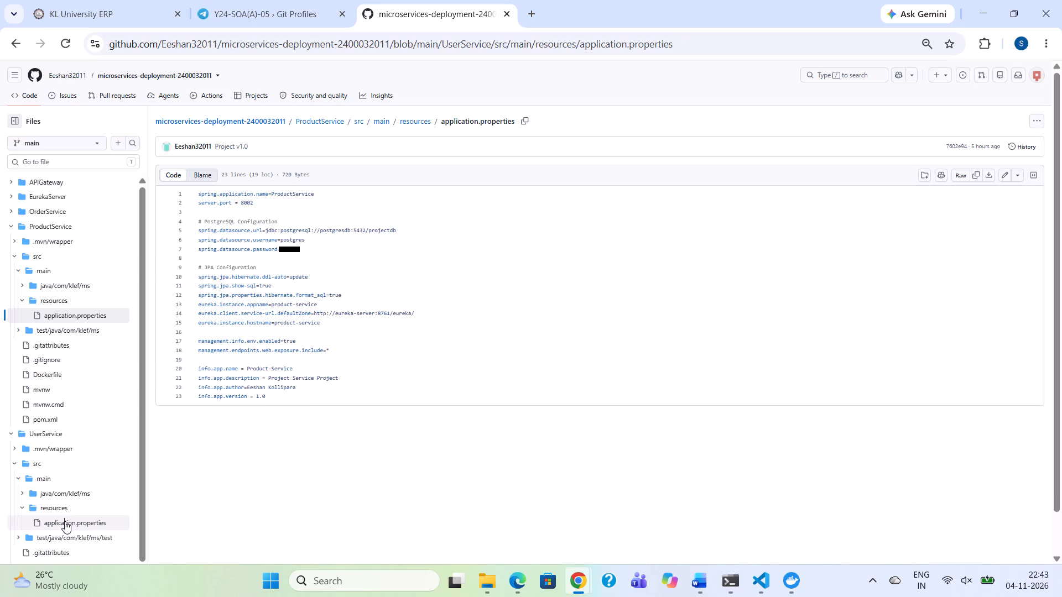
{"action": "scroll", "coordinate": [355, 446], "scroll_direction": "down", "scroll_amount": 4}
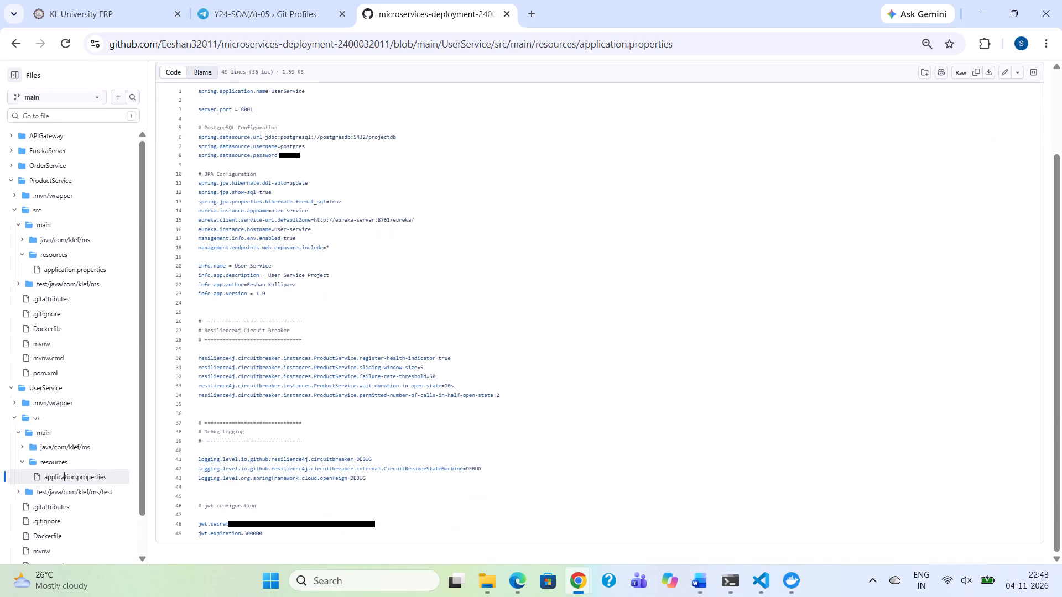
{"action": "scroll", "coordinate": [75, 543], "scroll_direction": "down", "scroll_amount": 3}
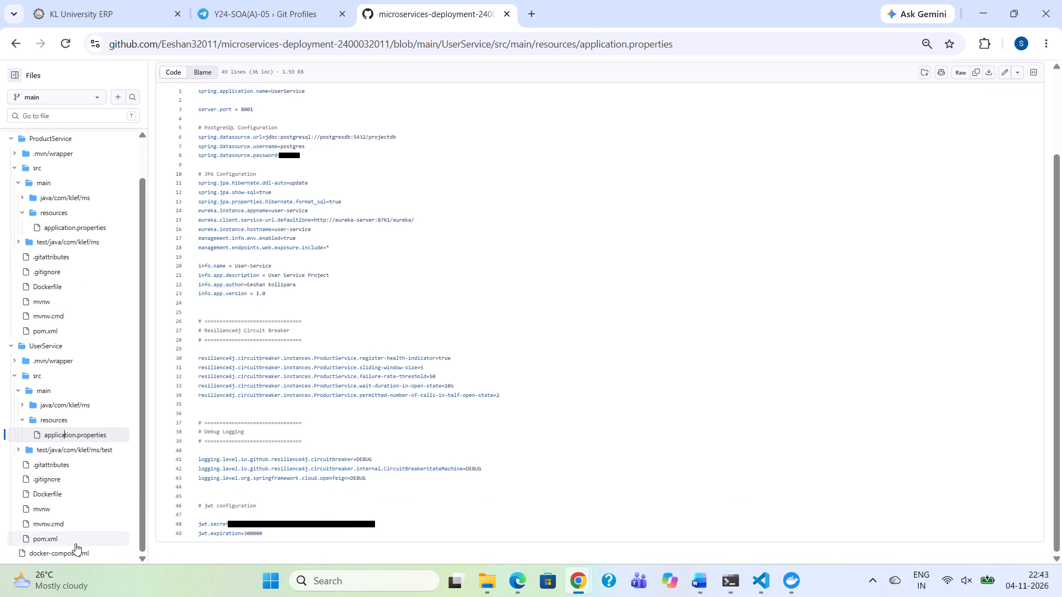
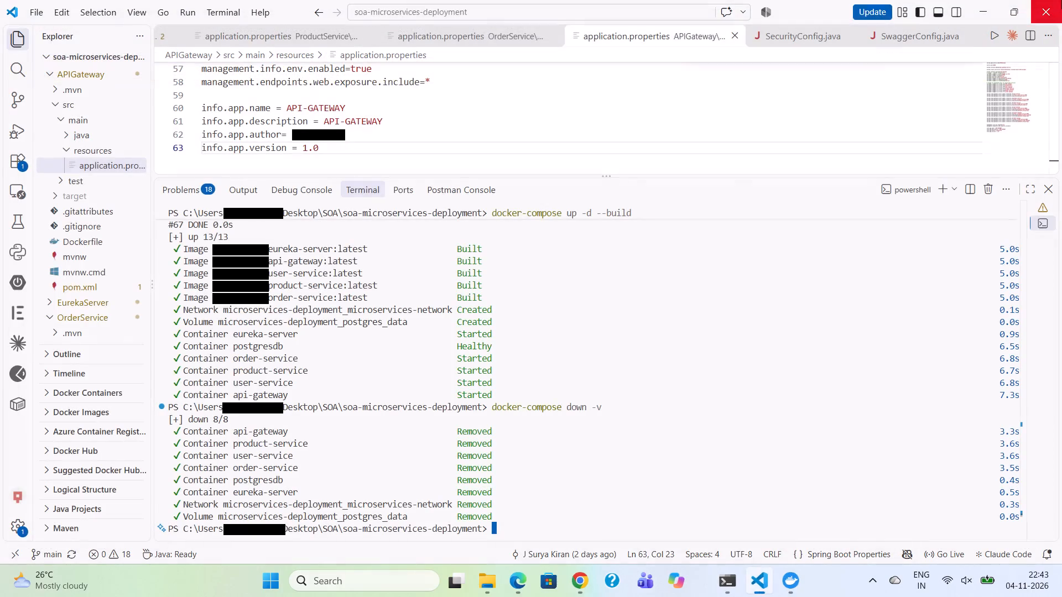
Close the open Visual Studio Code, terminal, Microsoft Edge, Docker Desktop and File Explorer windows.
{"action": "left_click", "coordinate": [1056, 2]}
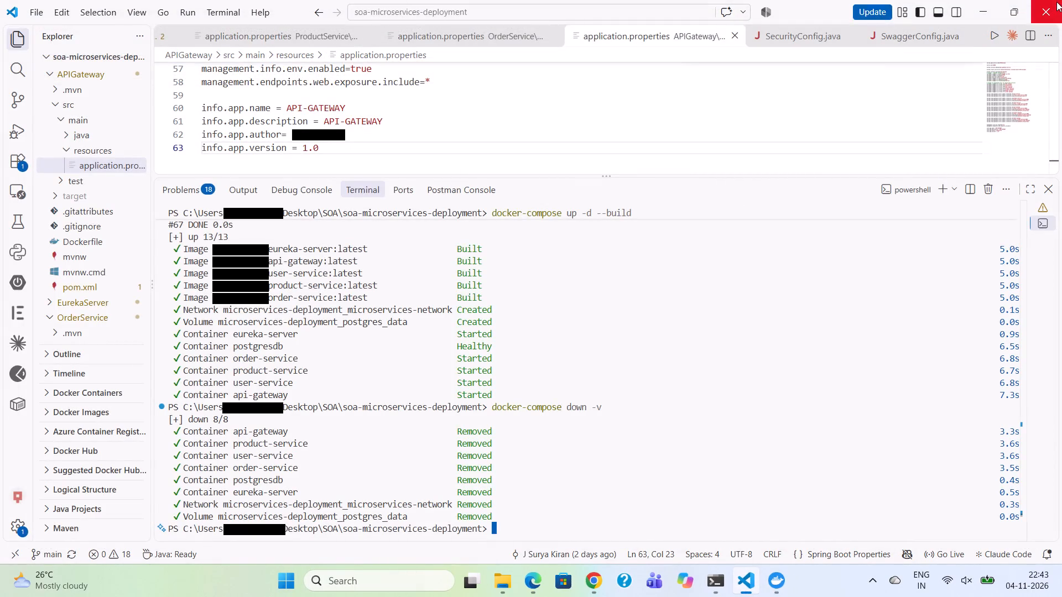
{"action": "left_click", "coordinate": [858, 61]}
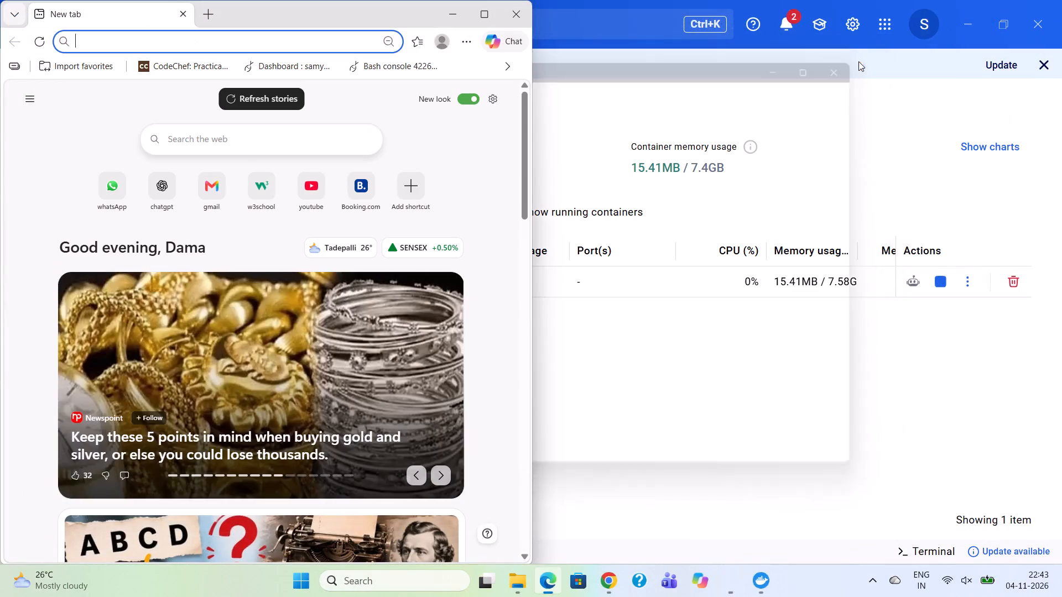
{"action": "left_click", "coordinate": [524, 20]}
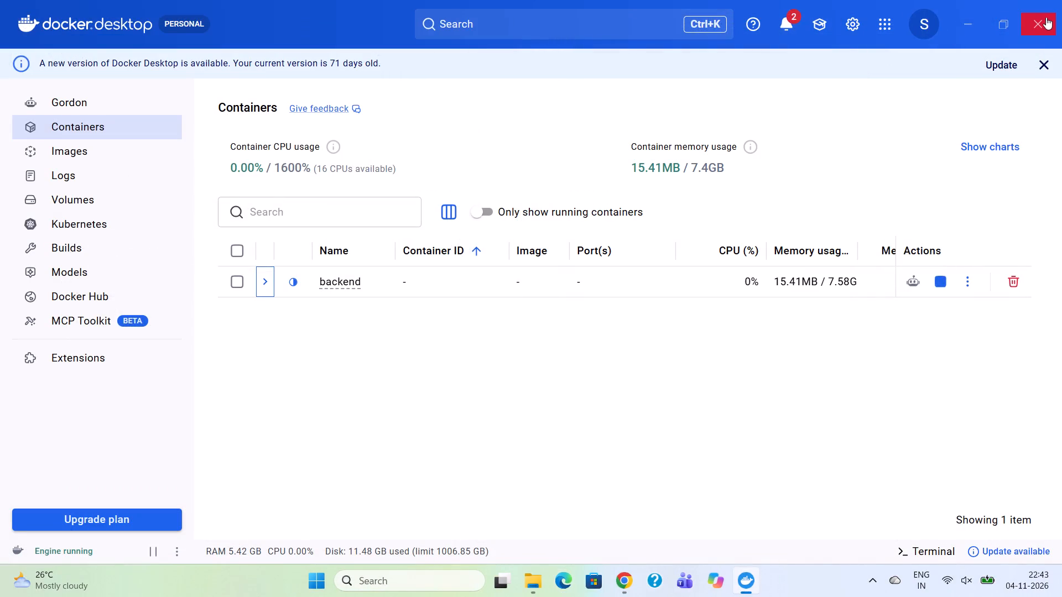
{"action": "left_click", "coordinate": [1044, 18]}
{"action": "left_click", "coordinate": [1035, 18]}
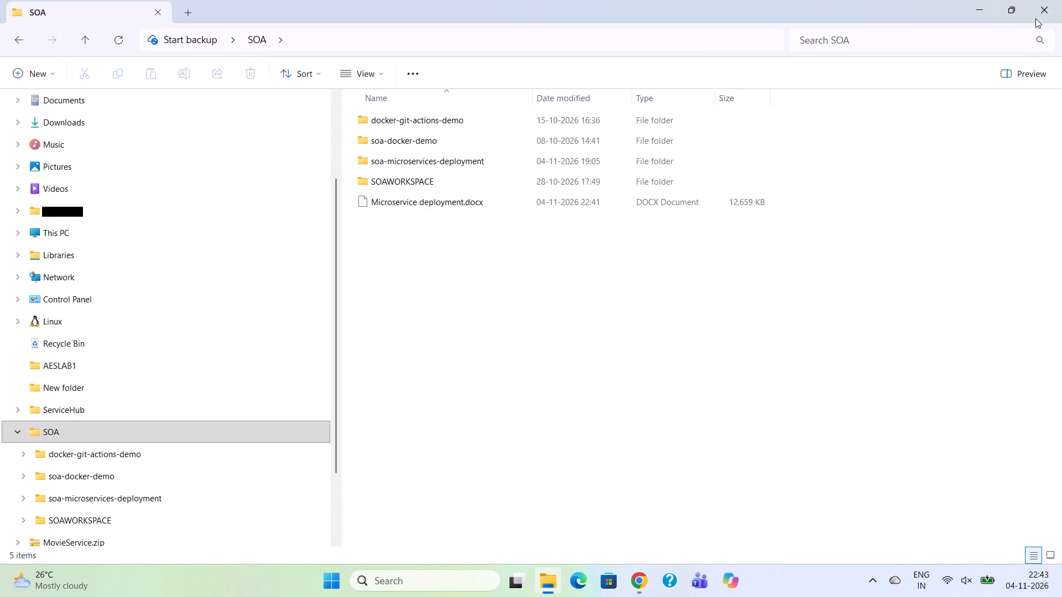
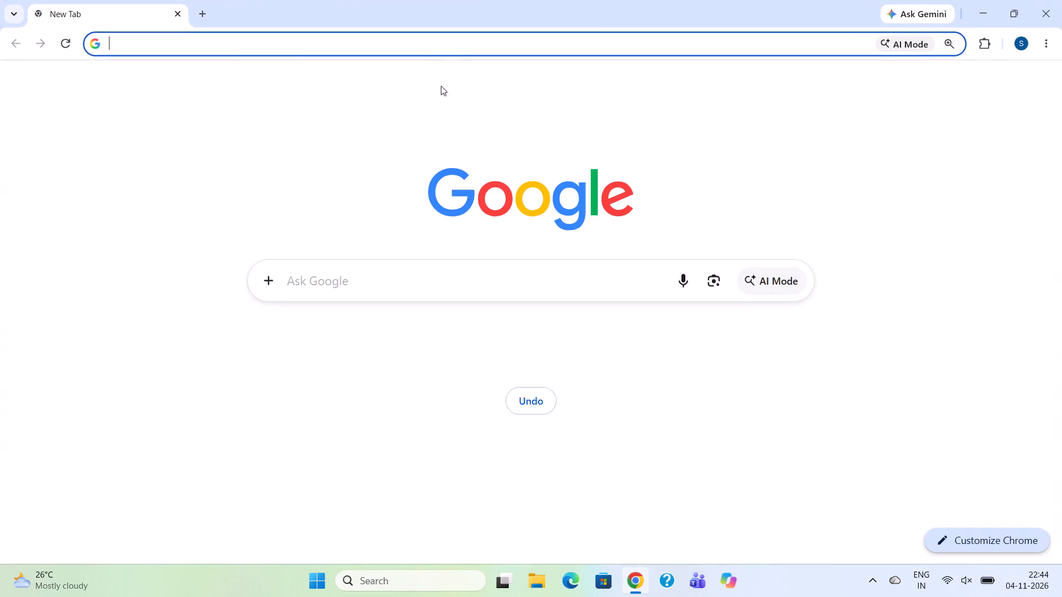
Search Google for "lms kl" in Chrome and open the KL University - KLEF Deemed to be University website.
{"action": "left_click", "coordinate": [439, 42]}
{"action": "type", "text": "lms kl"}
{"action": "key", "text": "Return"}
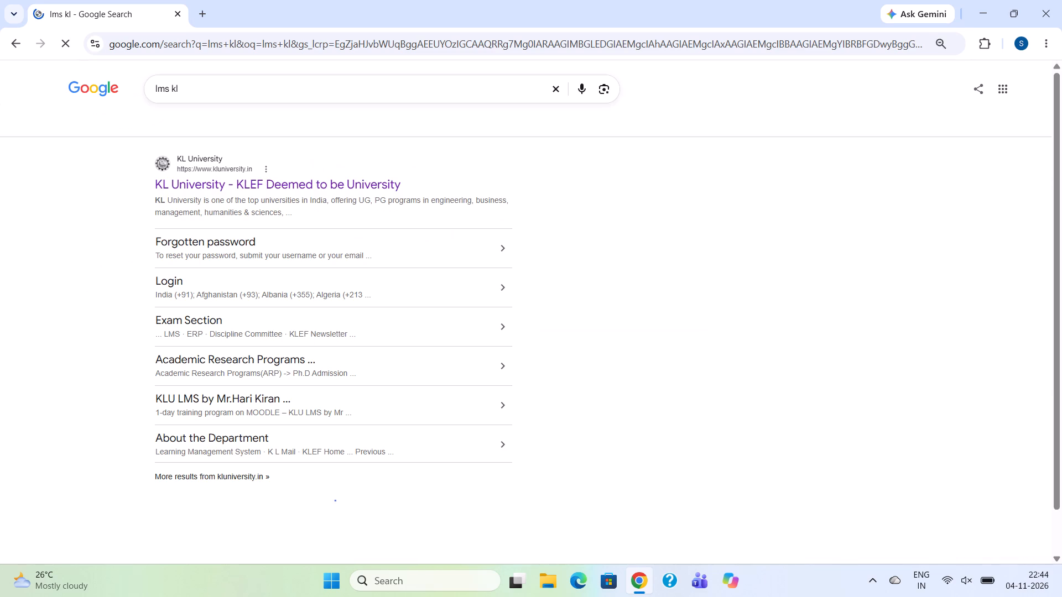
{"action": "left_click", "coordinate": [204, 182]}
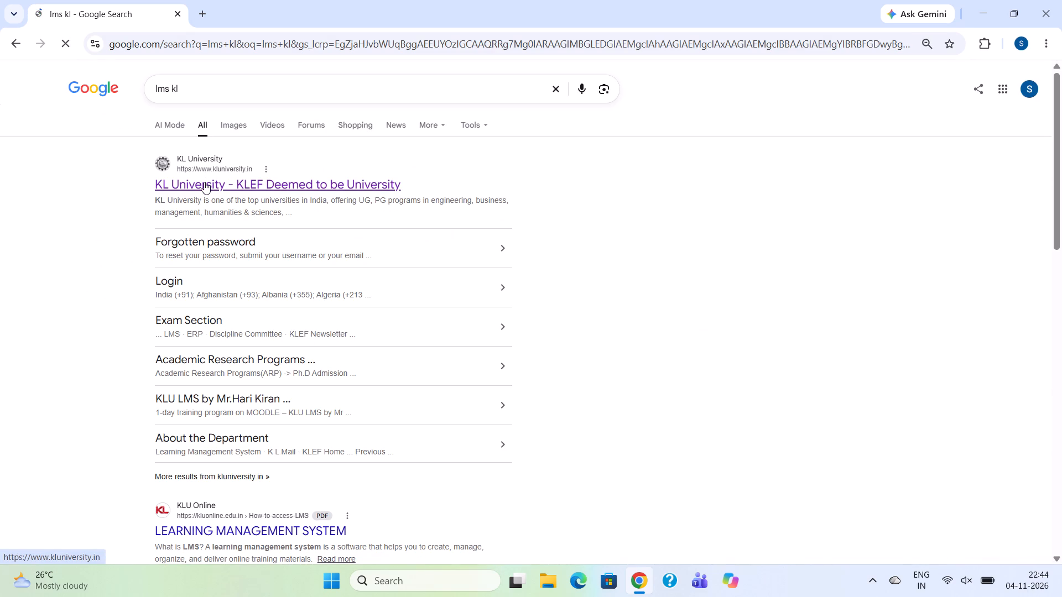
{"action": "scroll", "coordinate": [315, 234], "scroll_direction": "down", "scroll_amount": 7}
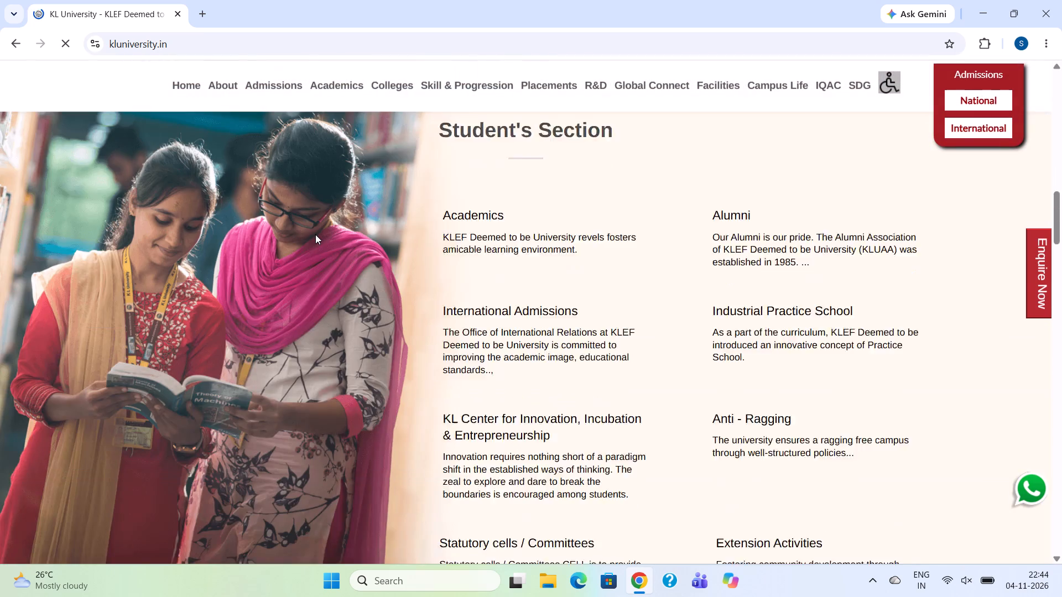
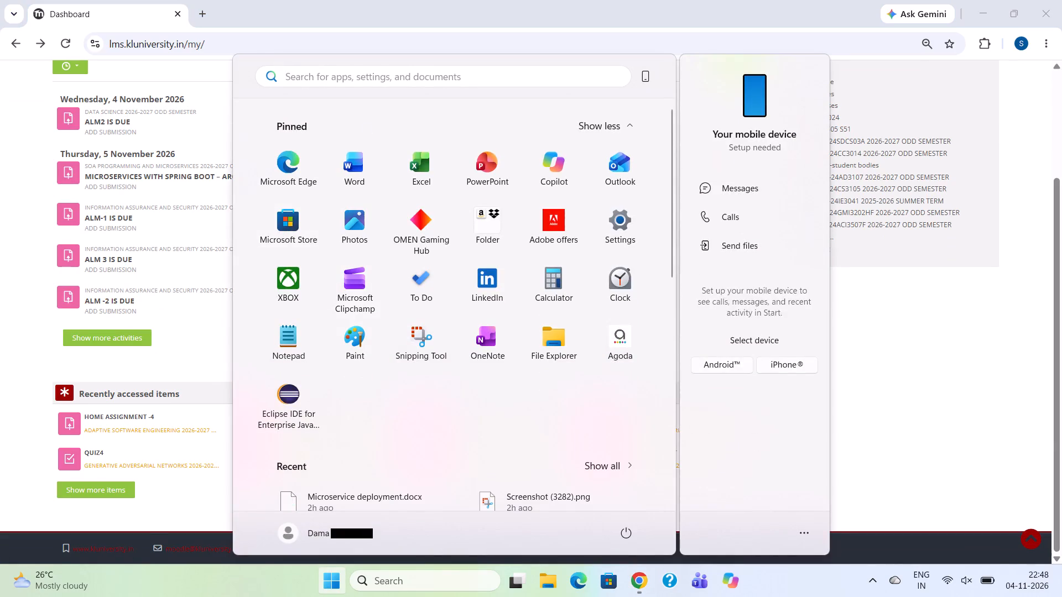
Find the WhatsApp app on the computer and open it.
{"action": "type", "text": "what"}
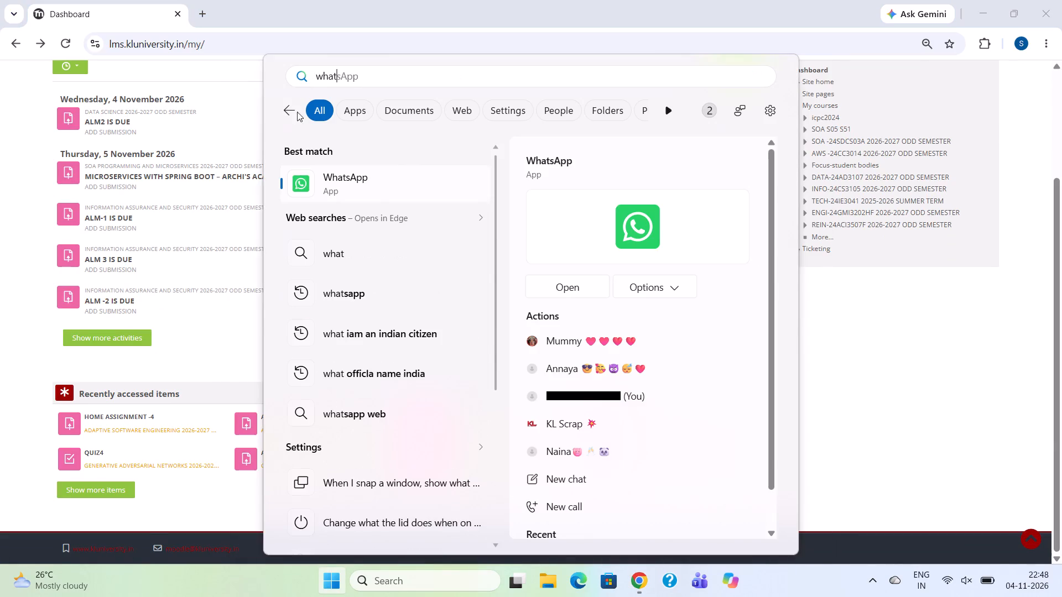
{"action": "left_click", "coordinate": [384, 184]}
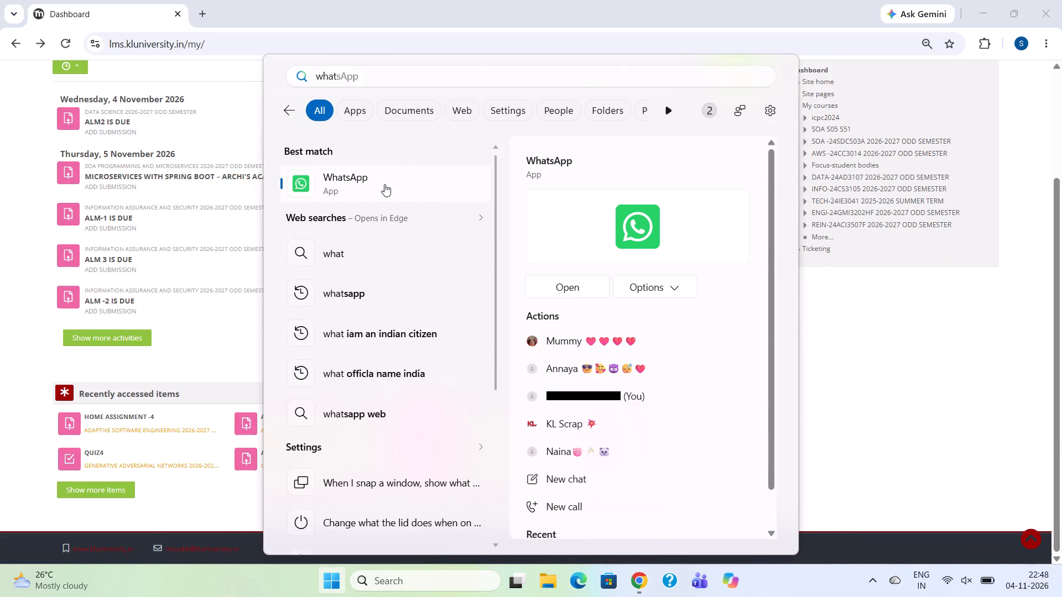
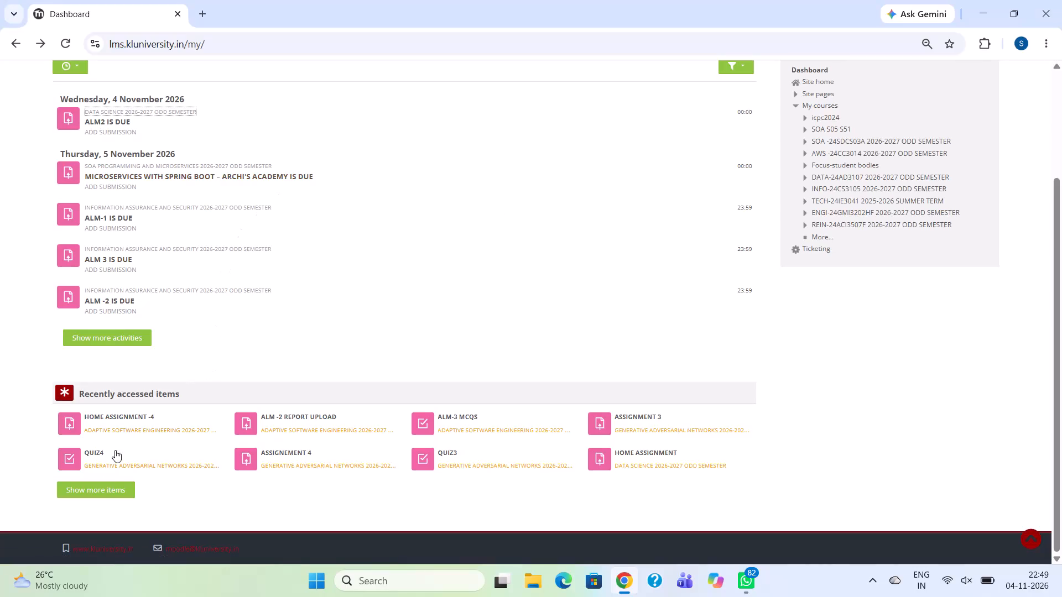
Expand the recently accessed items on the LMS dashboard to show more of them.
{"action": "left_click", "coordinate": [97, 491]}
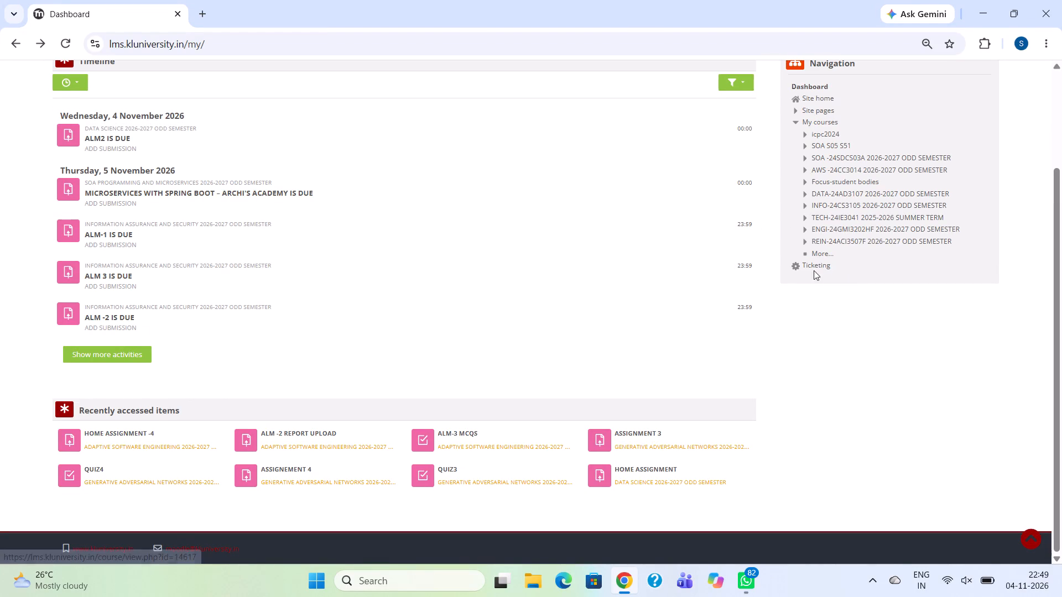
Open the full My courses overview by expanding the course list beyond the ones shown on the dashboard.
{"action": "left_click", "coordinate": [824, 255]}
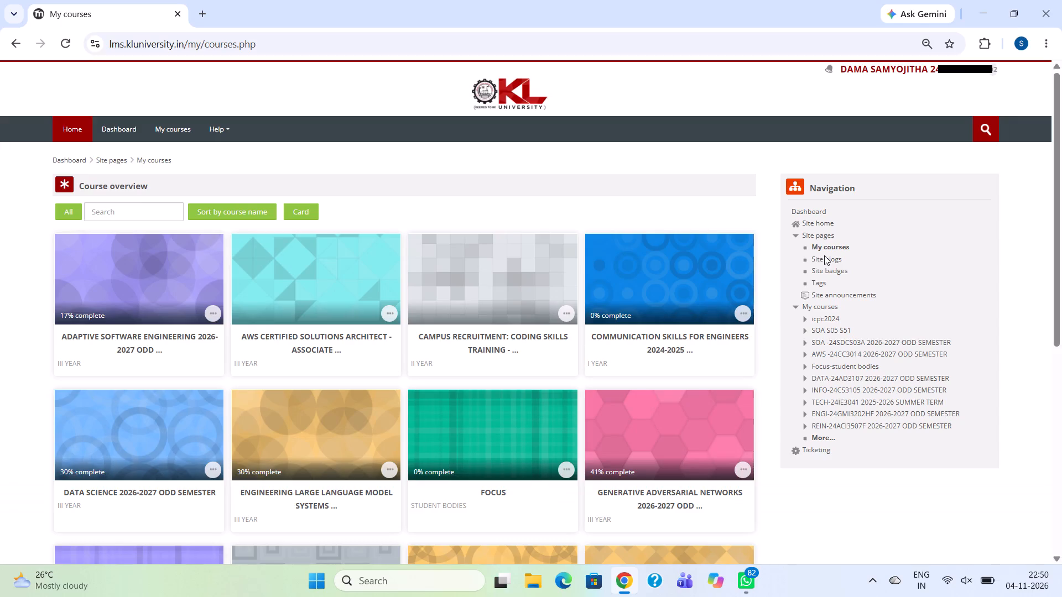
Find the Information Assurance and Security 2026-2027 course among the enrolled courses and open it.
{"action": "scroll", "coordinate": [1004, 278], "scroll_direction": "down", "scroll_amount": 2}
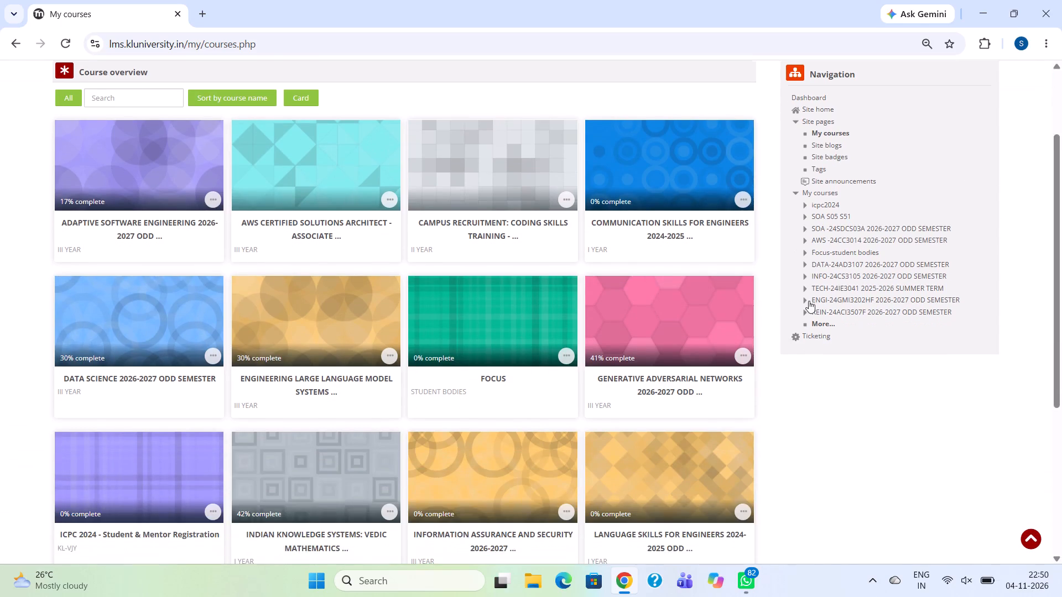
{"action": "scroll", "coordinate": [652, 357], "scroll_direction": "down", "scroll_amount": 3}
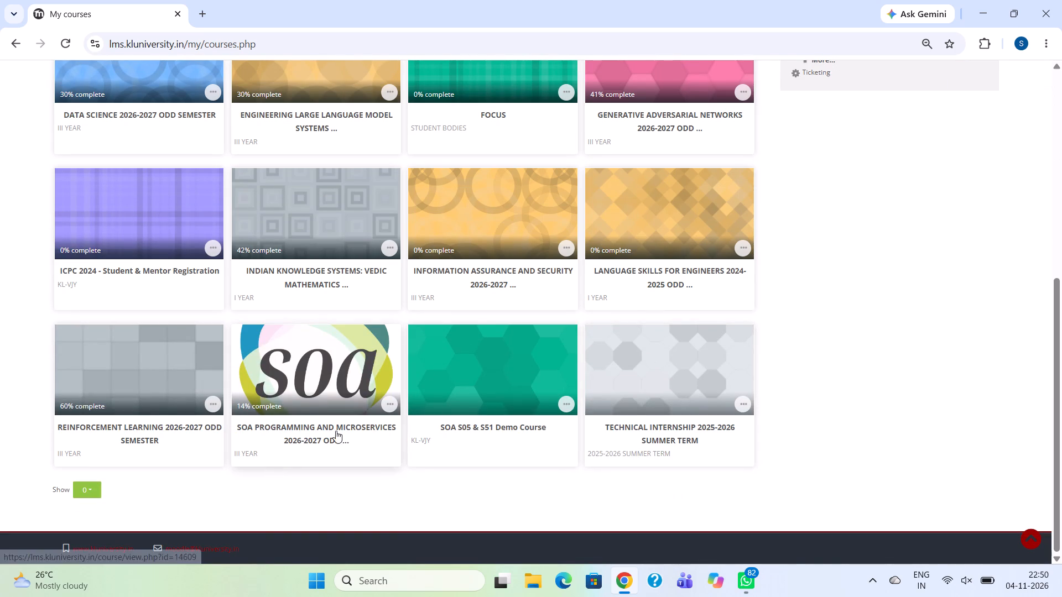
{"action": "scroll", "coordinate": [230, 235], "scroll_direction": "up", "scroll_amount": 2}
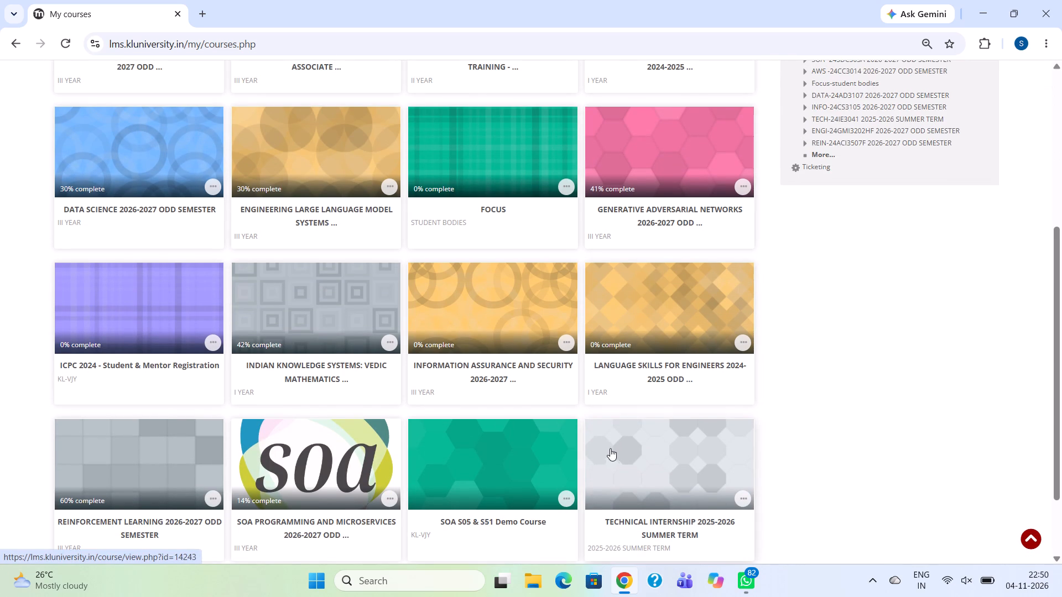
{"action": "left_click", "coordinate": [483, 369]}
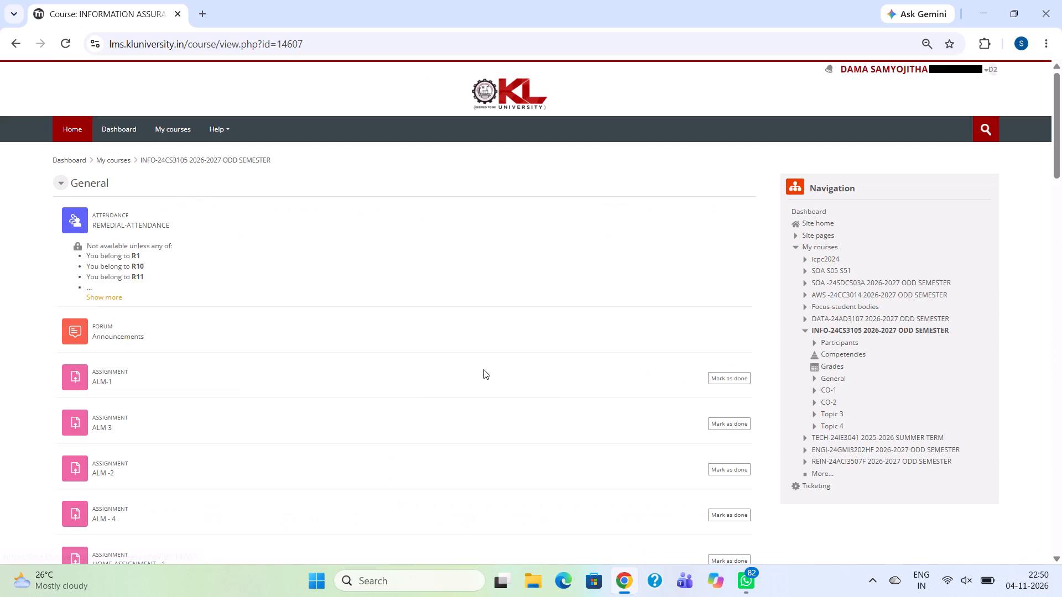
Check the due date and submission status of the ALM-1 assignment, and return to the course page.
{"action": "scroll", "coordinate": [356, 406], "scroll_direction": "down", "scroll_amount": 1}
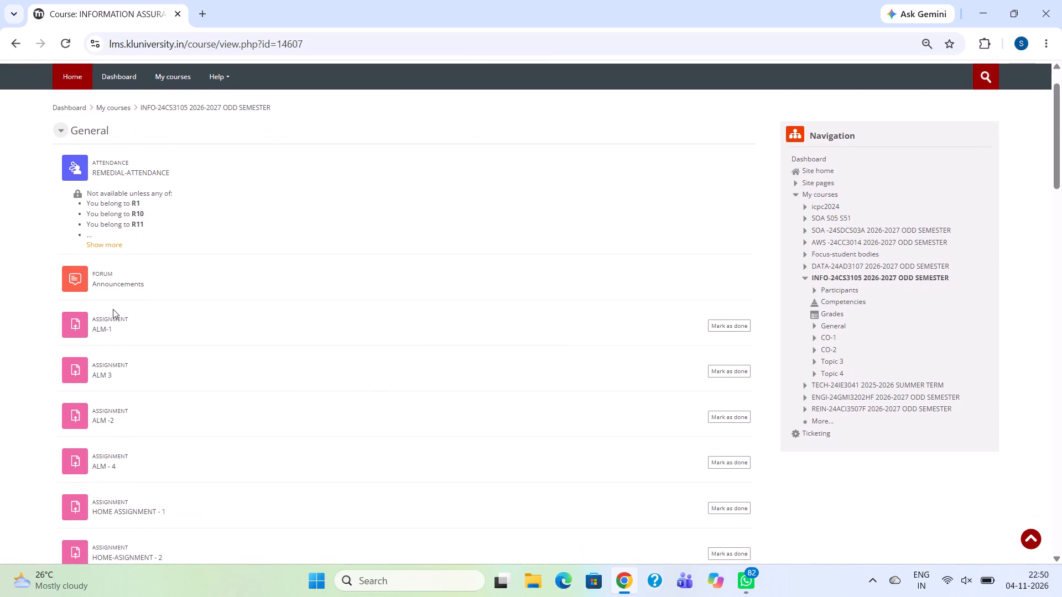
{"action": "left_click", "coordinate": [117, 315]}
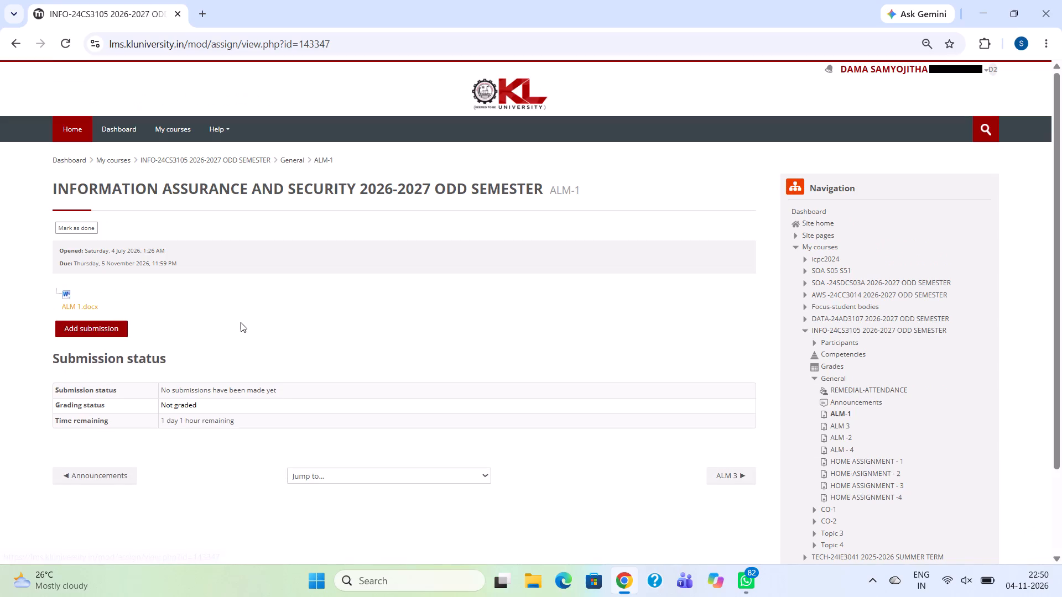
{"action": "scroll", "coordinate": [241, 322], "scroll_direction": "right", "scroll_amount": 8}
Check the due date and submission status of HOME ASSIGNMENT - 1, and return to the course page.
{"action": "scroll", "coordinate": [241, 322], "scroll_direction": "down", "scroll_amount": 2}
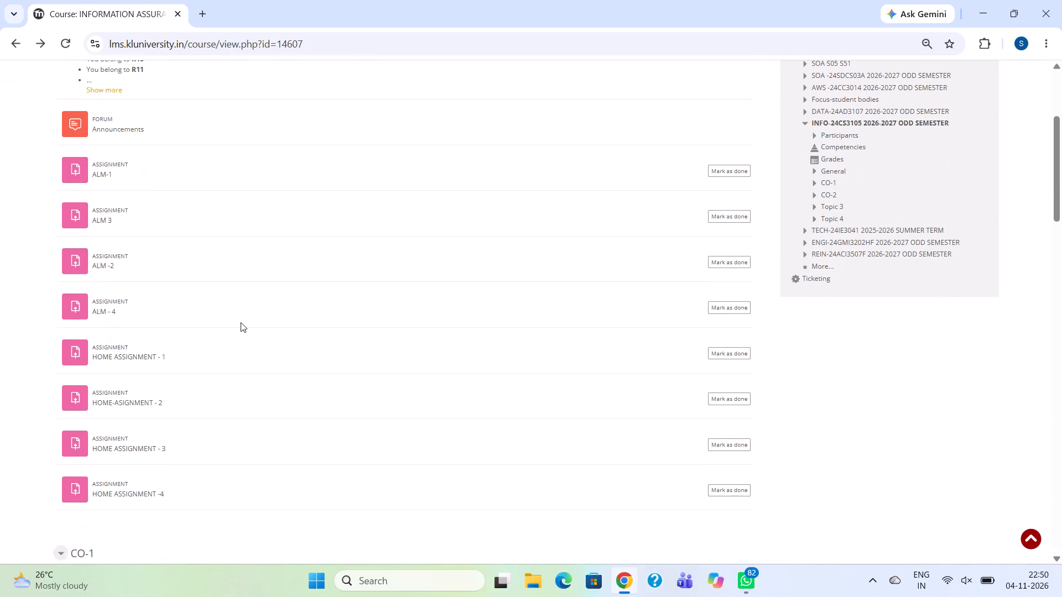
{"action": "scroll", "coordinate": [241, 322], "scroll_direction": "down", "scroll_amount": 1}
{"action": "scroll", "coordinate": [187, 320], "scroll_direction": "down", "scroll_amount": 2}
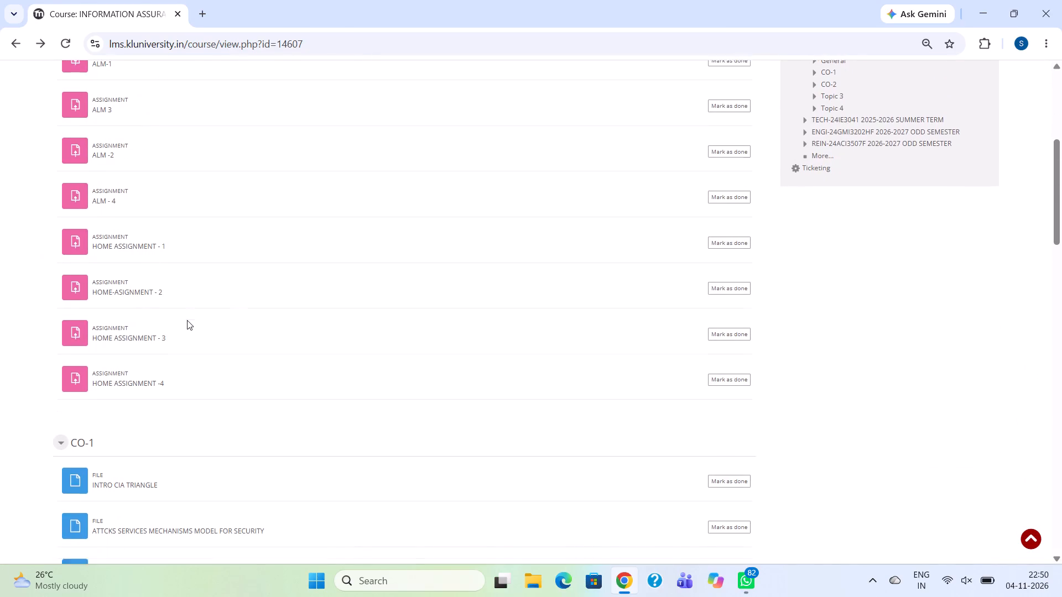
{"action": "scroll", "coordinate": [187, 320], "scroll_direction": "down", "scroll_amount": 2}
{"action": "scroll", "coordinate": [187, 320], "scroll_direction": "up", "scroll_amount": 3}
{"action": "scroll", "coordinate": [187, 320], "scroll_direction": "down", "scroll_amount": 5}
{"action": "scroll", "coordinate": [187, 320], "scroll_direction": "up", "scroll_amount": 5}
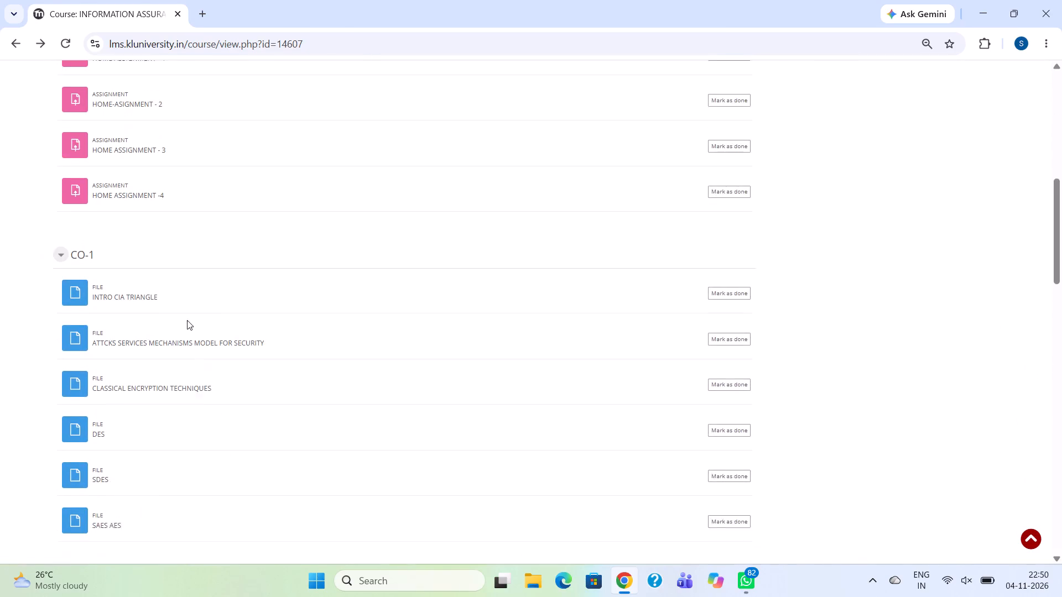
{"action": "scroll", "coordinate": [179, 211], "scroll_direction": "up", "scroll_amount": 2}
{"action": "left_click", "coordinate": [112, 165]}
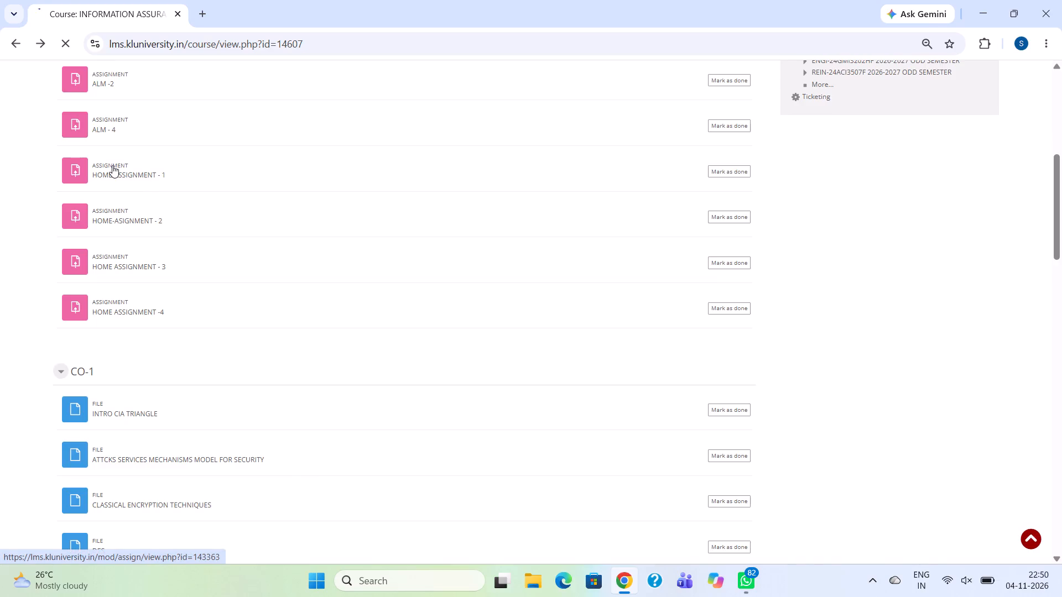
{"action": "scroll", "coordinate": [225, 315], "scroll_direction": "down", "scroll_amount": 1}
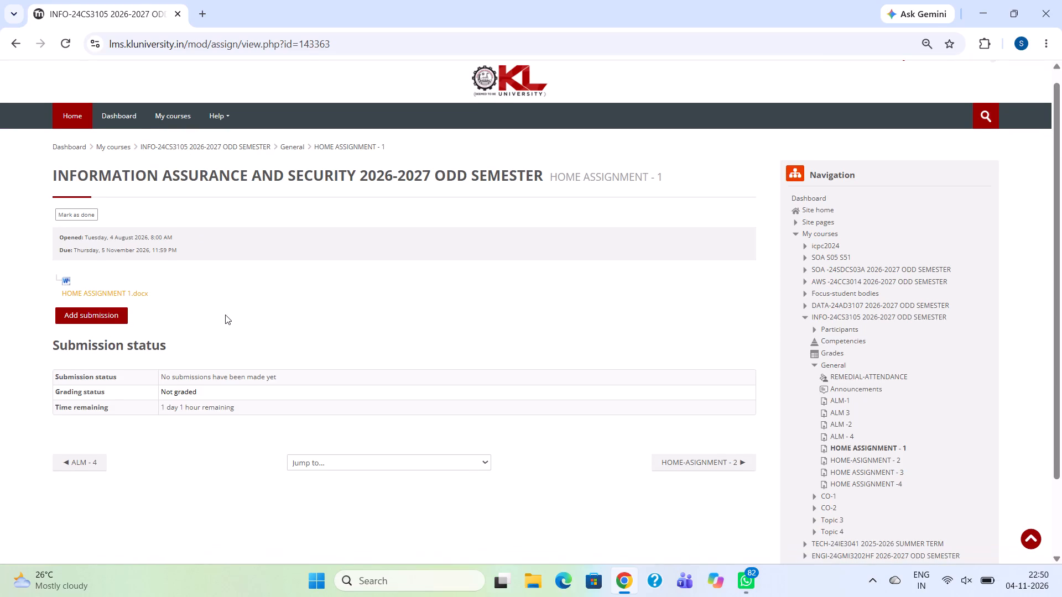
{"action": "scroll", "coordinate": [225, 315], "scroll_direction": "right", "scroll_amount": 9}
Look through the ALM and home assignments in the course's General section.
{"action": "scroll", "coordinate": [225, 315], "scroll_direction": "up", "scroll_amount": 3}
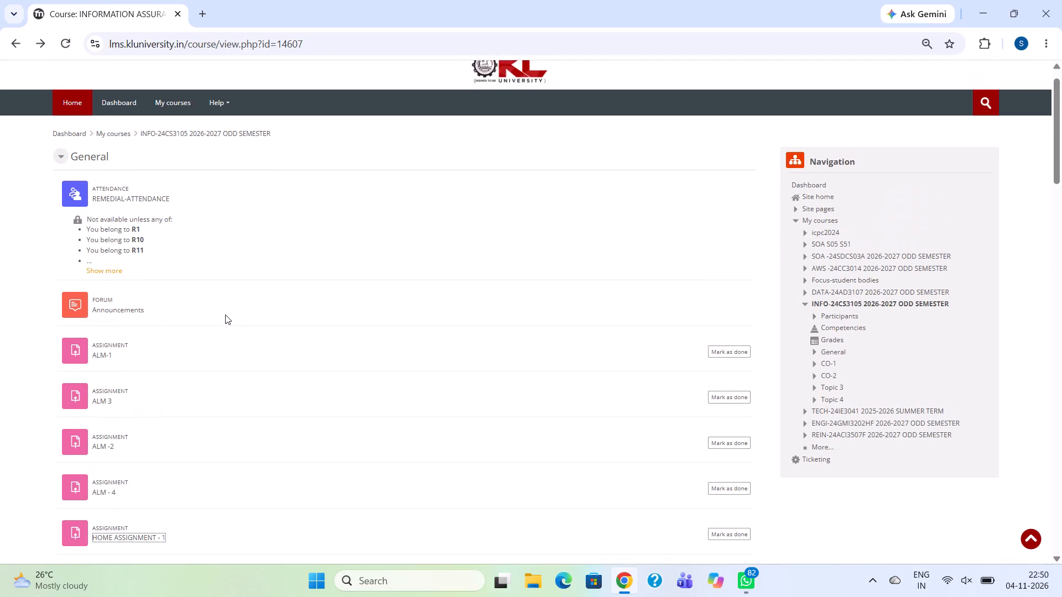
{"action": "scroll", "coordinate": [225, 315], "scroll_direction": "down", "scroll_amount": 2}
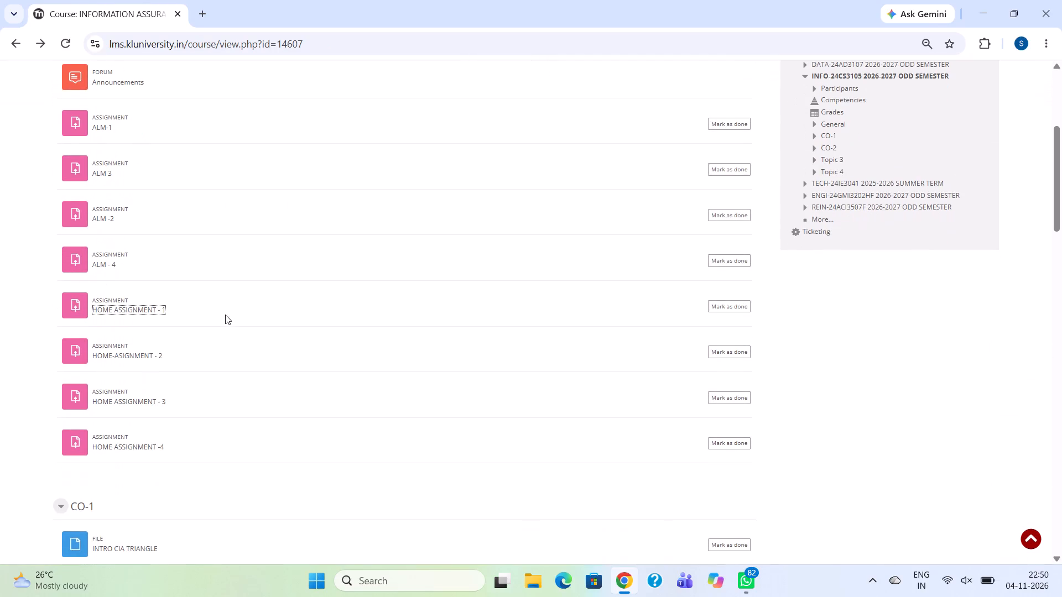